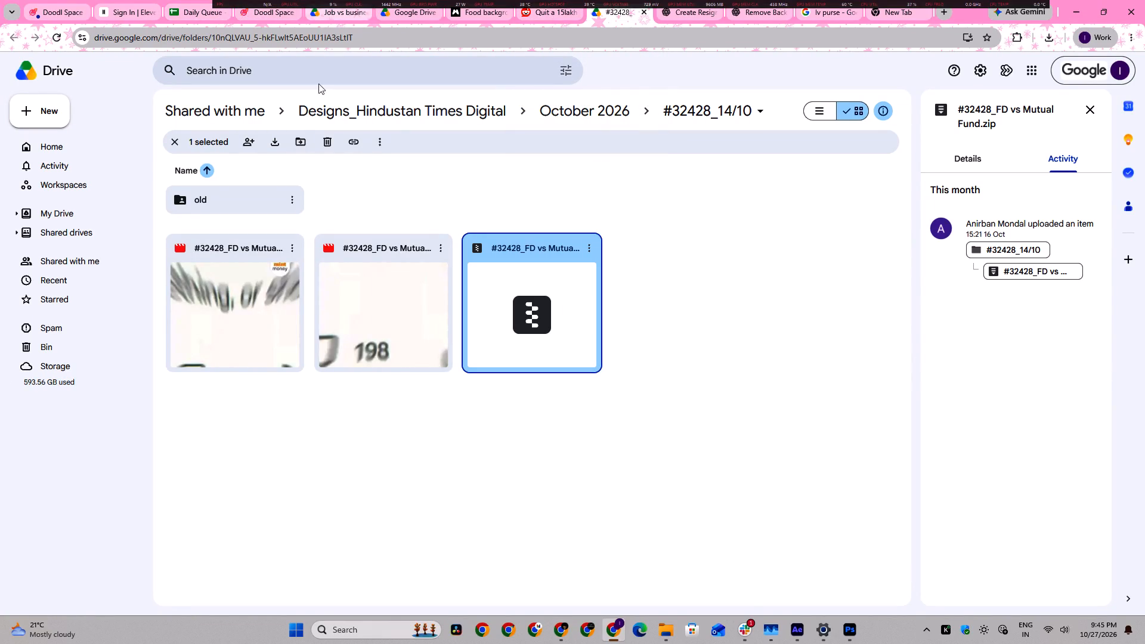
In the October 2026 folder, start a new folder and fill its name with # plus the copied ticket number #32552.
{"action": "left_click", "coordinate": [572, 107]}
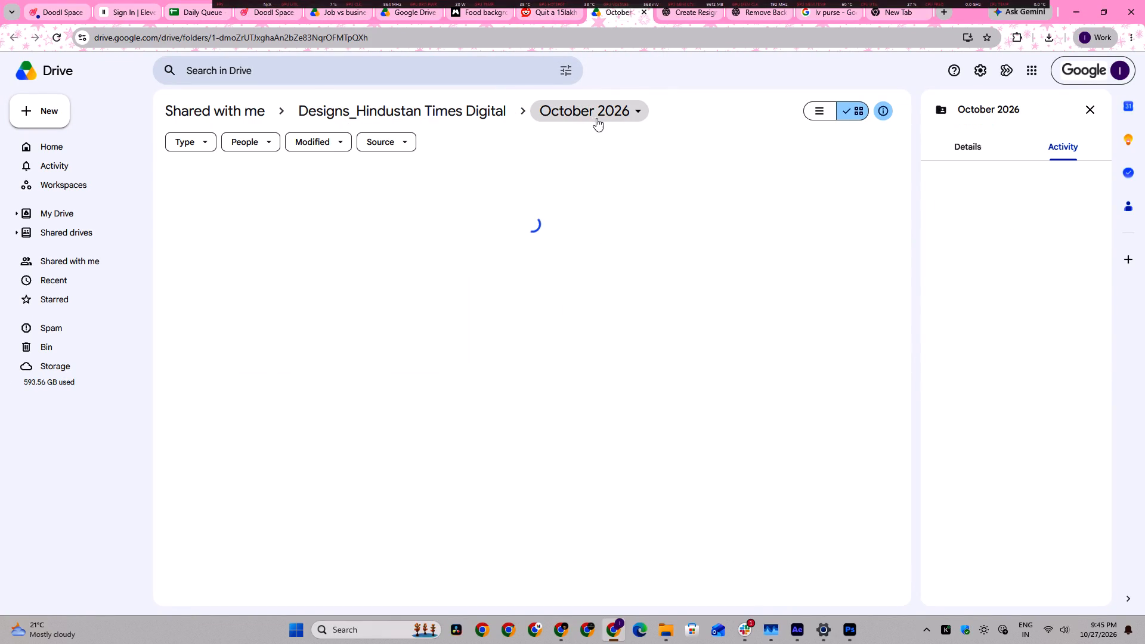
{"action": "right_click", "coordinate": [466, 429]}
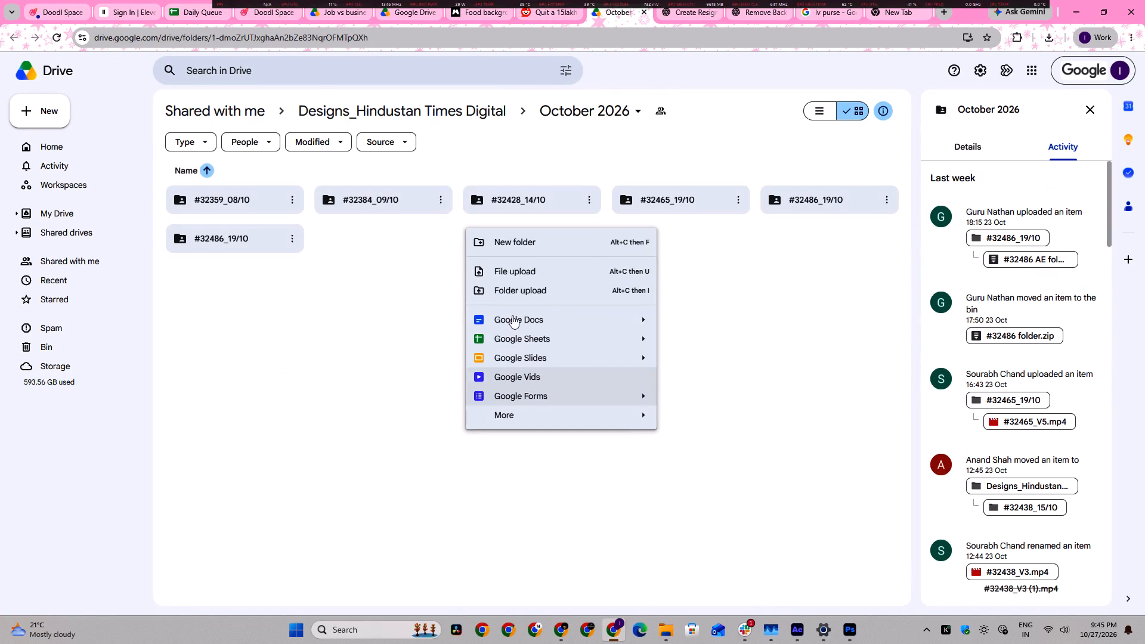
{"action": "left_click", "coordinate": [499, 247]}
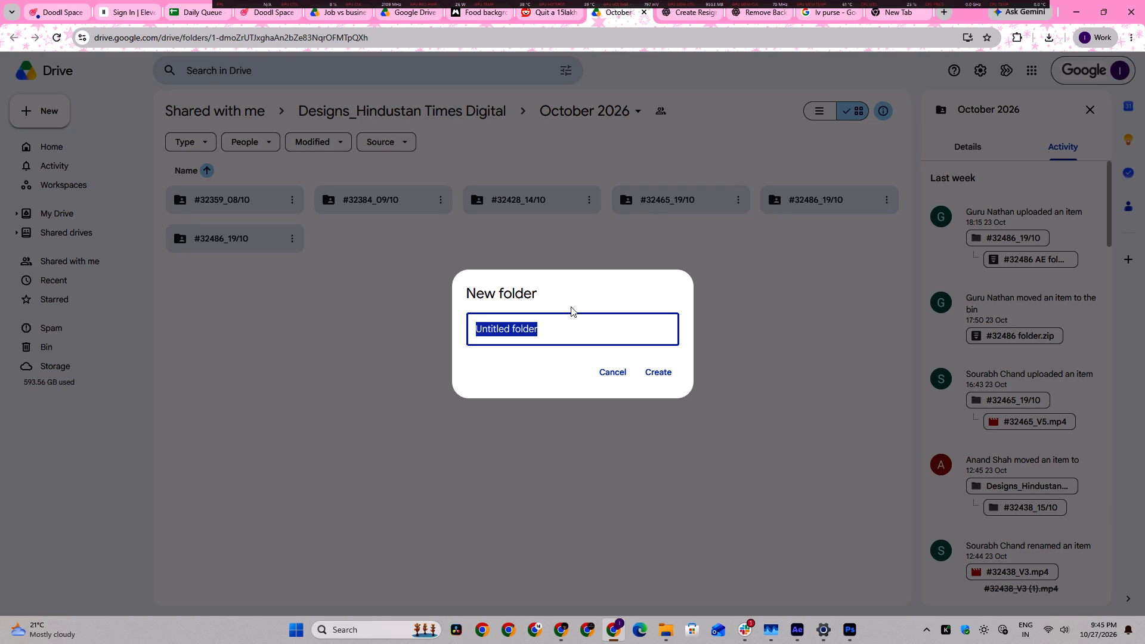
{"action": "key", "text": "shift+numbersign"}
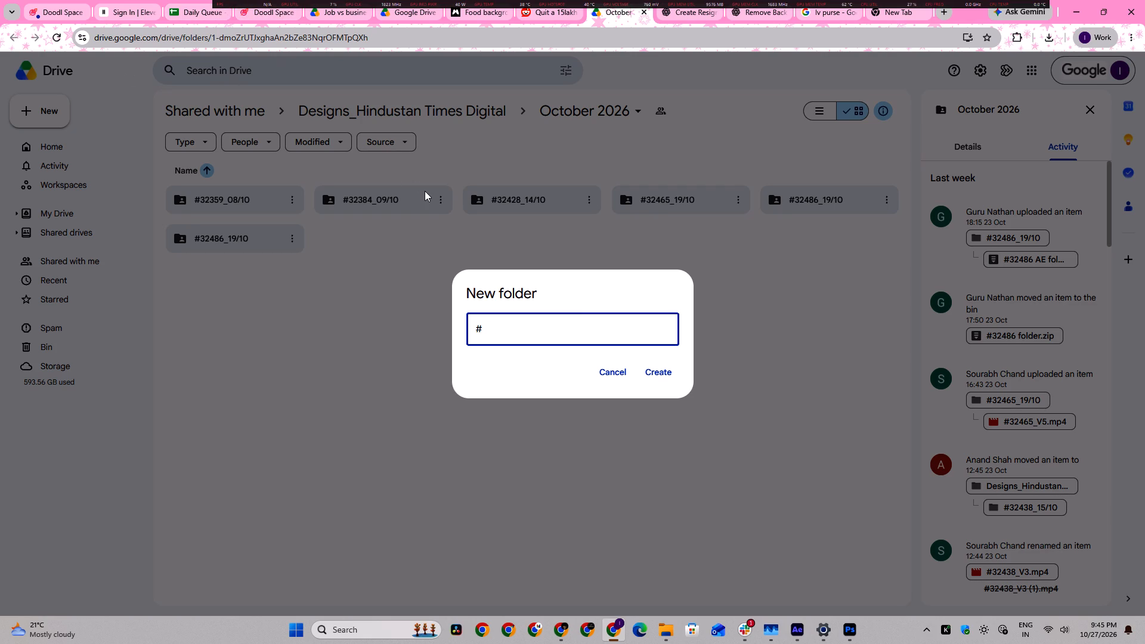
{"action": "key", "text": "super+v"}
{"action": "scroll", "coordinate": [535, 484], "scroll_direction": "down", "scroll_amount": 4}
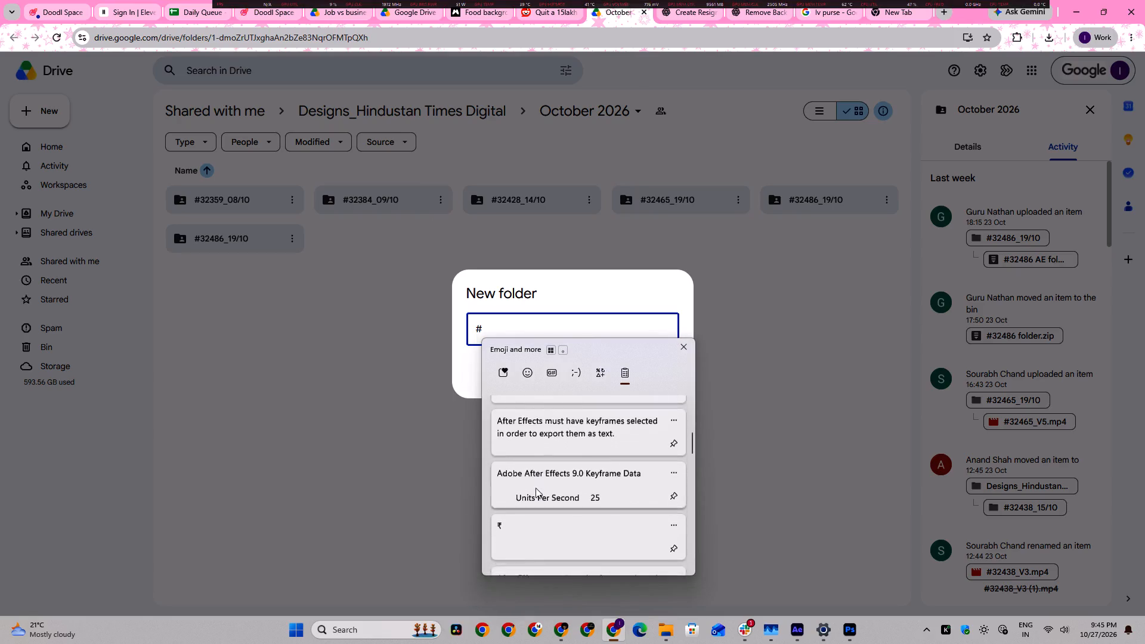
{"action": "scroll", "coordinate": [536, 488], "scroll_direction": "down", "scroll_amount": 10}
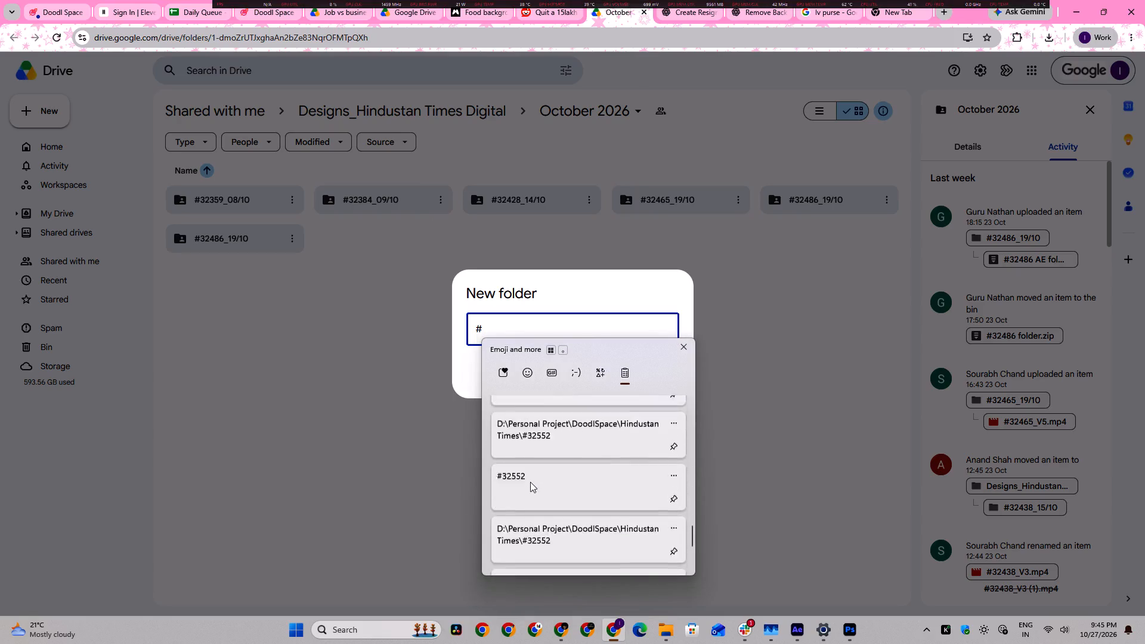
{"action": "scroll", "coordinate": [530, 482], "scroll_direction": "down", "scroll_amount": 2}
{"action": "scroll", "coordinate": [530, 482], "scroll_direction": "up", "scroll_amount": 1}
{"action": "left_click", "coordinate": [518, 400]}
{"action": "key", "text": "ctrl+v"}
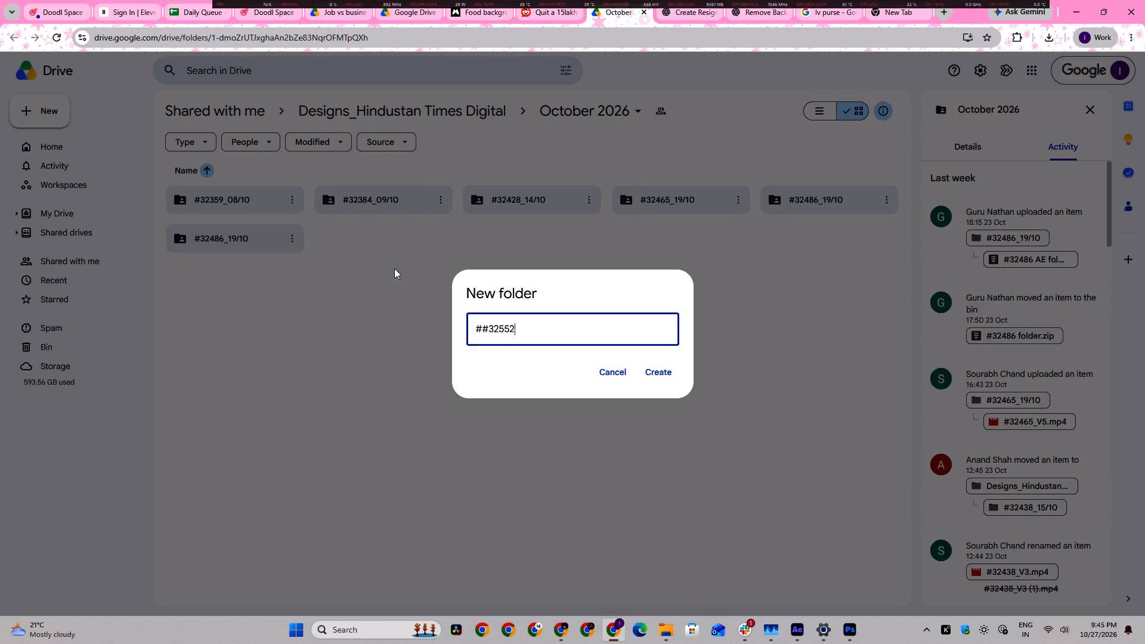
Check the Job vs Business ticket page for the ticket number and return to the folder being created.
{"action": "left_click", "coordinate": [259, 7]}
{"action": "left_click", "coordinate": [676, 116]}
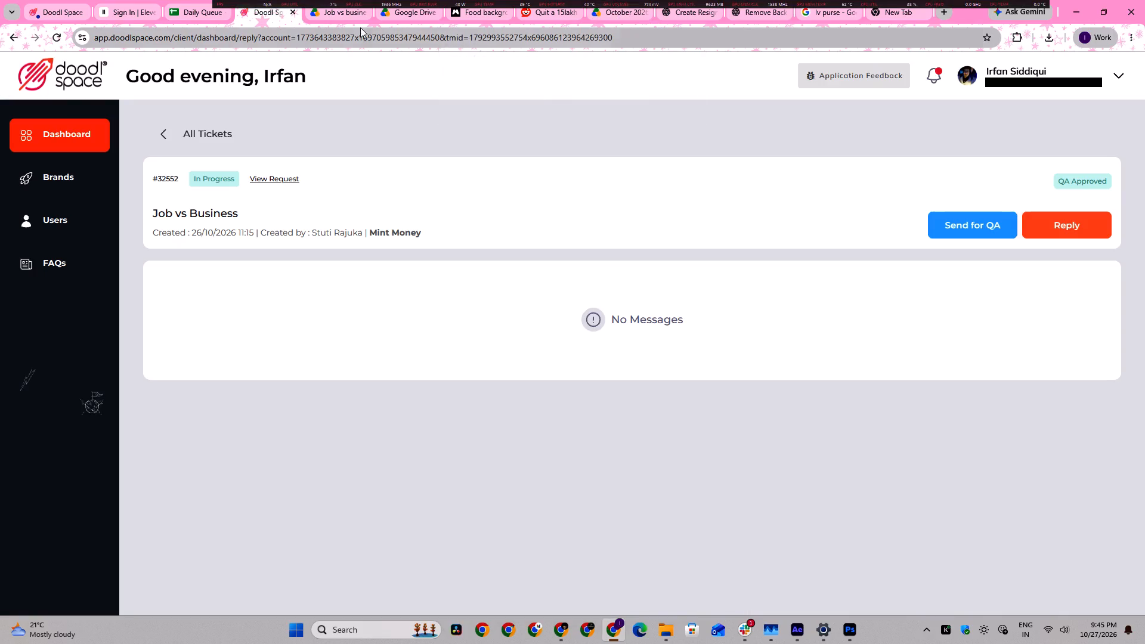
{"action": "left_click", "coordinate": [319, 0]}
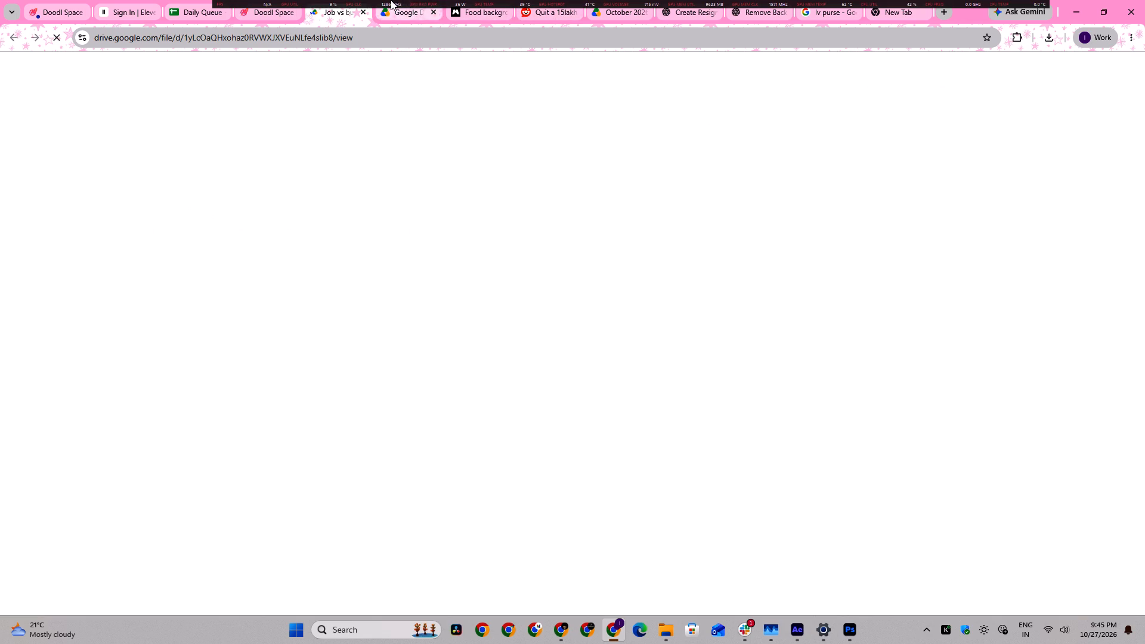
{"action": "left_click", "coordinate": [391, 0]}
{"action": "left_click", "coordinate": [608, 0]}
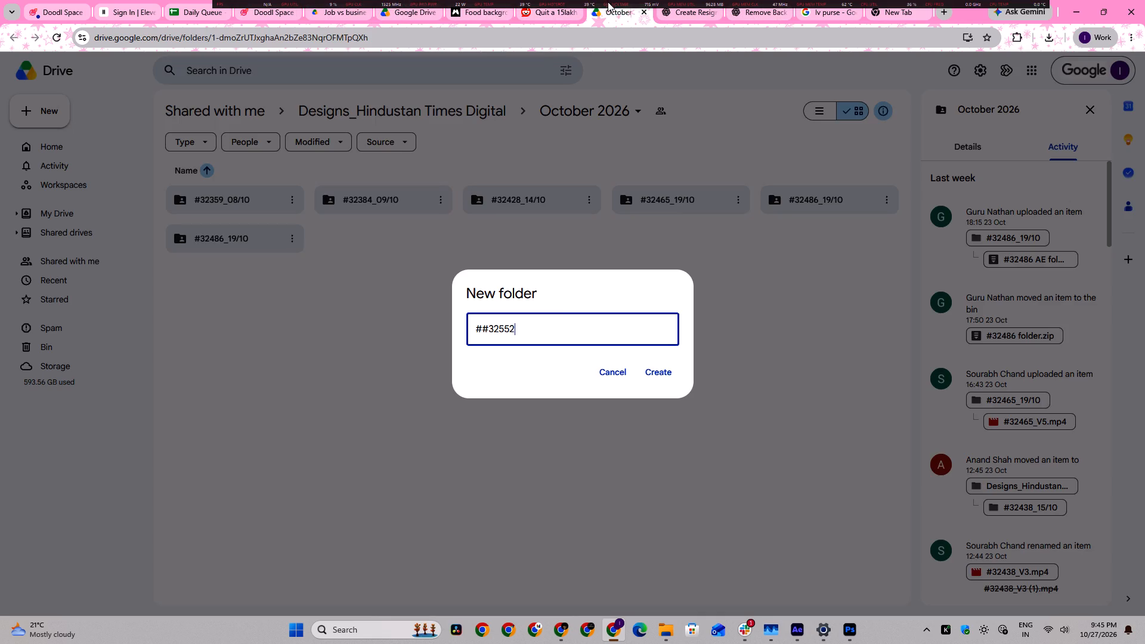
Remove the duplicate # from the name, append _27/10, and create the folder as #32552_27/10.
{"action": "key", "text": "Left"}
{"action": "key", "text": "Left"}
{"action": "key", "text": "Left"}
{"action": "key", "text": "Left"}
{"action": "key", "text": "Left"}
{"action": "key", "text": "Left"}
{"action": "key", "text": "shift+Left"}
{"action": "key", "text": "BackSpace"}
{"action": "key", "text": "Right"}
{"action": "key", "text": "Right"}
{"action": "key", "text": "Right"}
{"action": "key", "text": "Right"}
{"action": "key", "text": "Right"}
{"action": "key", "text": "Right"}
{"action": "key", "text": "Right"}
{"action": "key", "text": "Right"}
{"action": "key", "text": "Right"}
{"action": "key", "text": "Right"}
{"action": "key", "text": "Right"}
{"action": "key", "text": "Right"}
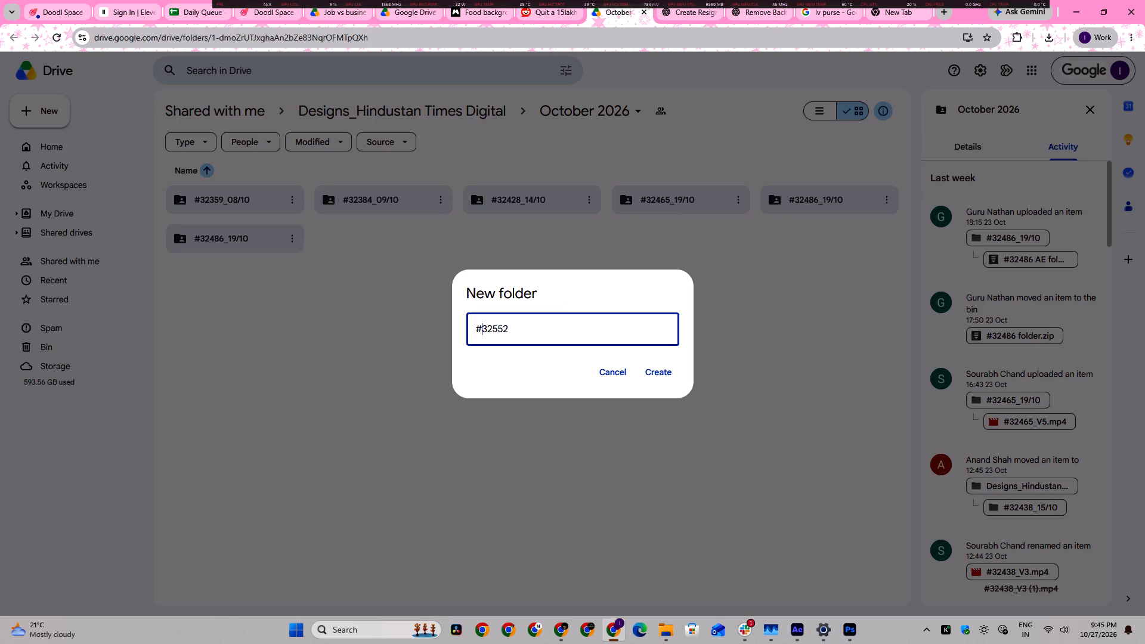
{"action": "key", "text": "shift+underscore"}
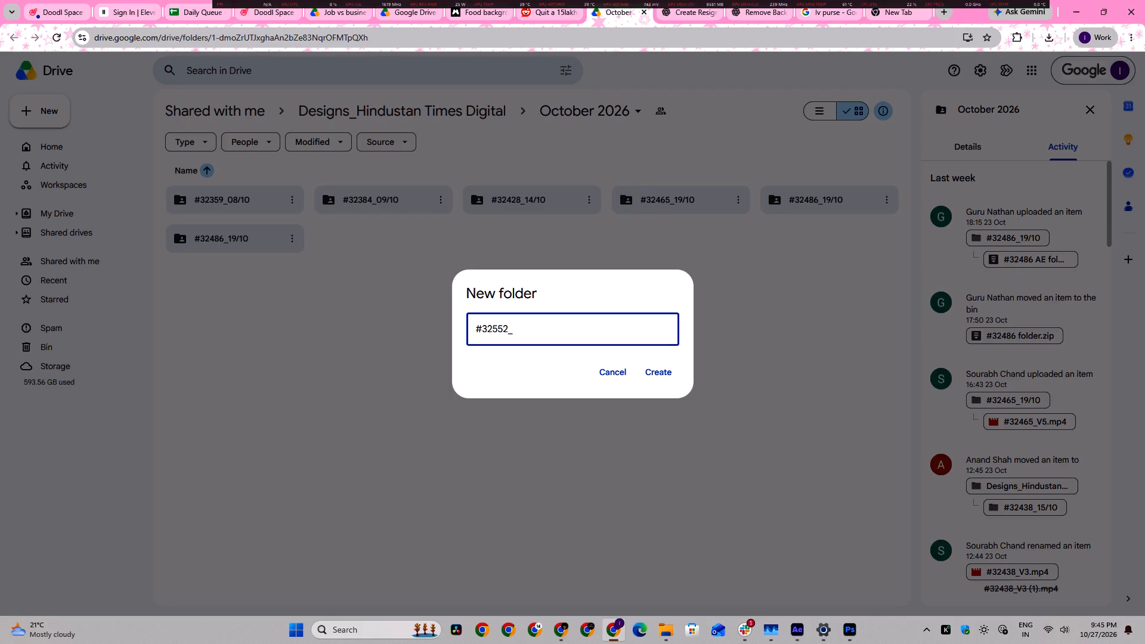
{"action": "type", "text": "27/10"}
{"action": "key", "text": "Return"}
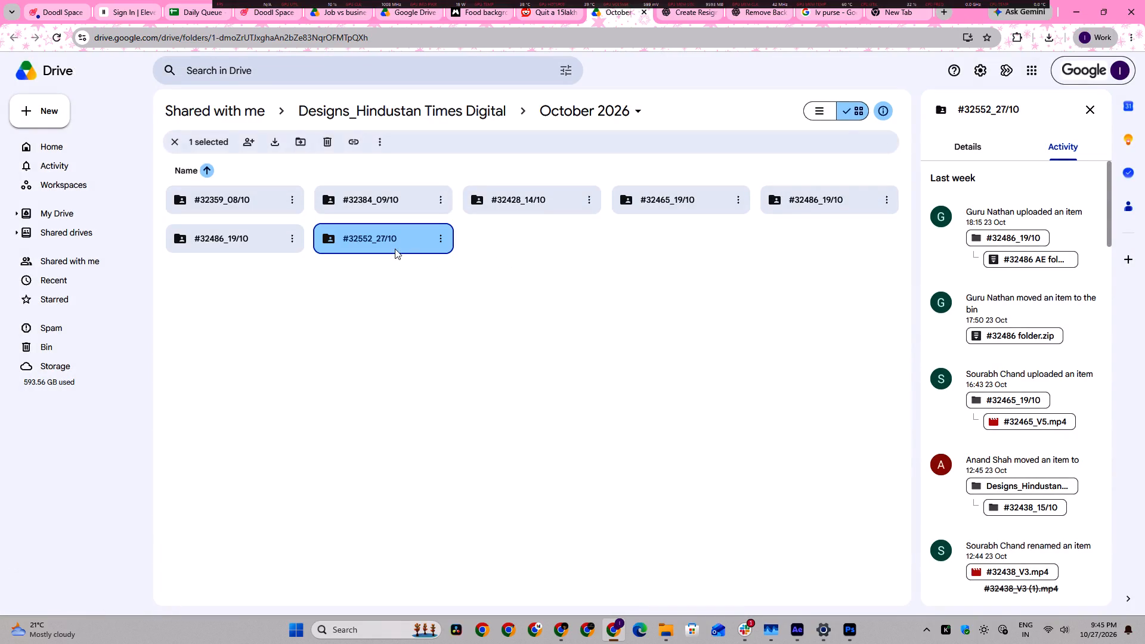
Upload #32552_Preview_v1.mp4 from the local #32552 project folder into the new #32552_27/10 Drive folder.
{"action": "double_click", "coordinate": [388, 246]}
{"action": "left_click", "coordinate": [673, 634]}
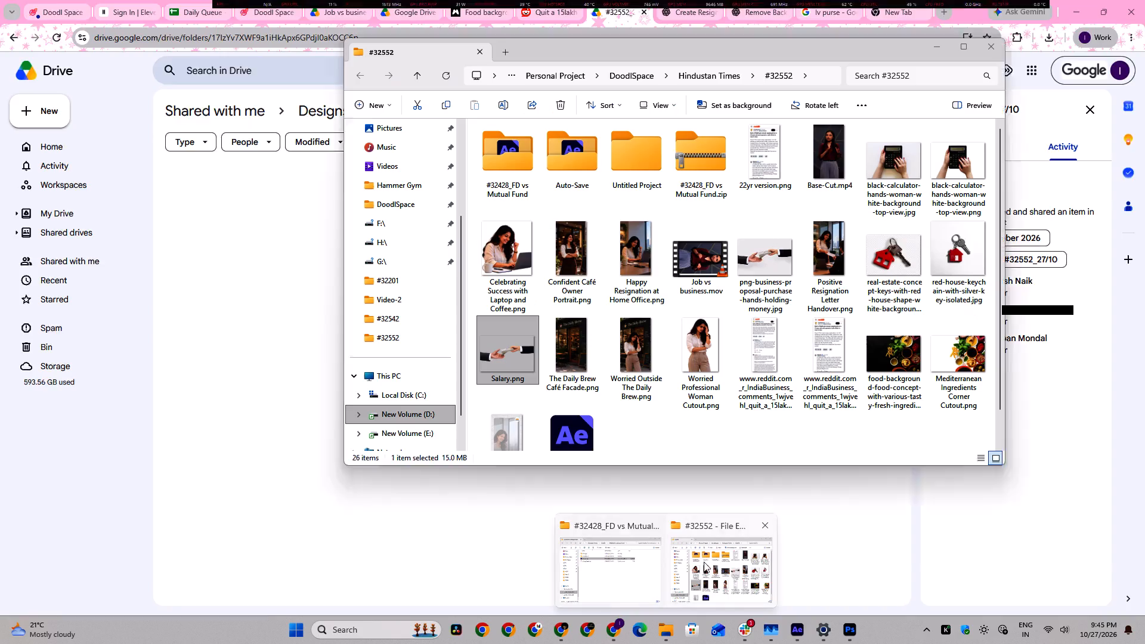
{"action": "left_click", "coordinate": [721, 563]}
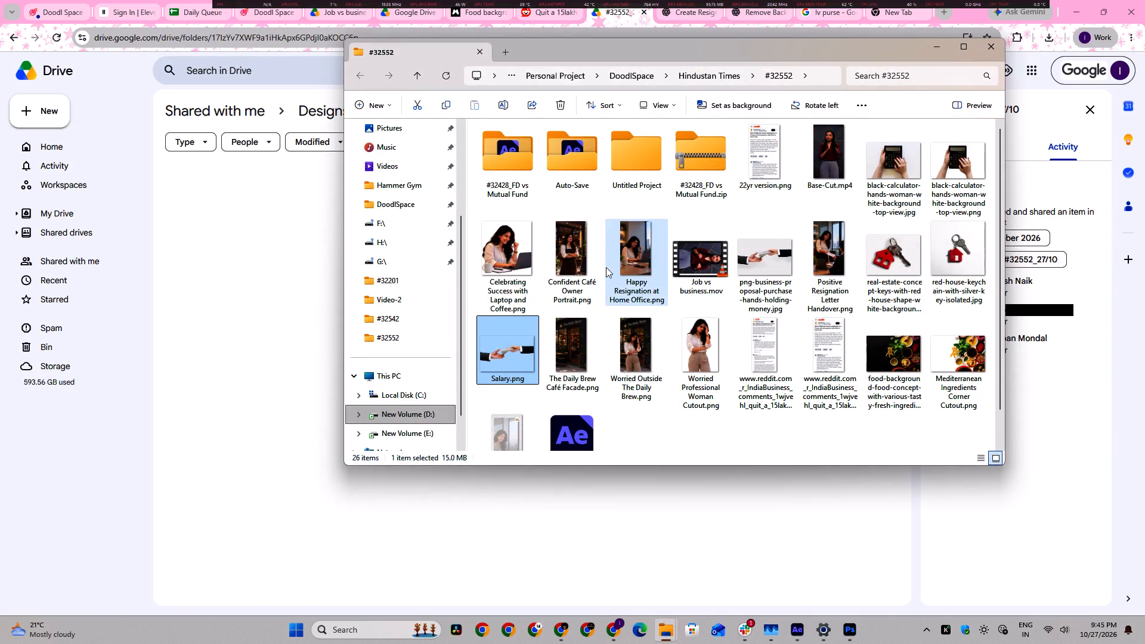
{"action": "scroll", "coordinate": [608, 267], "scroll_direction": "down", "scroll_amount": 5}
{"action": "scroll", "coordinate": [608, 267], "scroll_direction": "up", "scroll_amount": 5}
{"action": "left_click", "coordinate": [666, 434]}
{"action": "scroll", "coordinate": [559, 343], "scroll_direction": "down", "scroll_amount": 1}
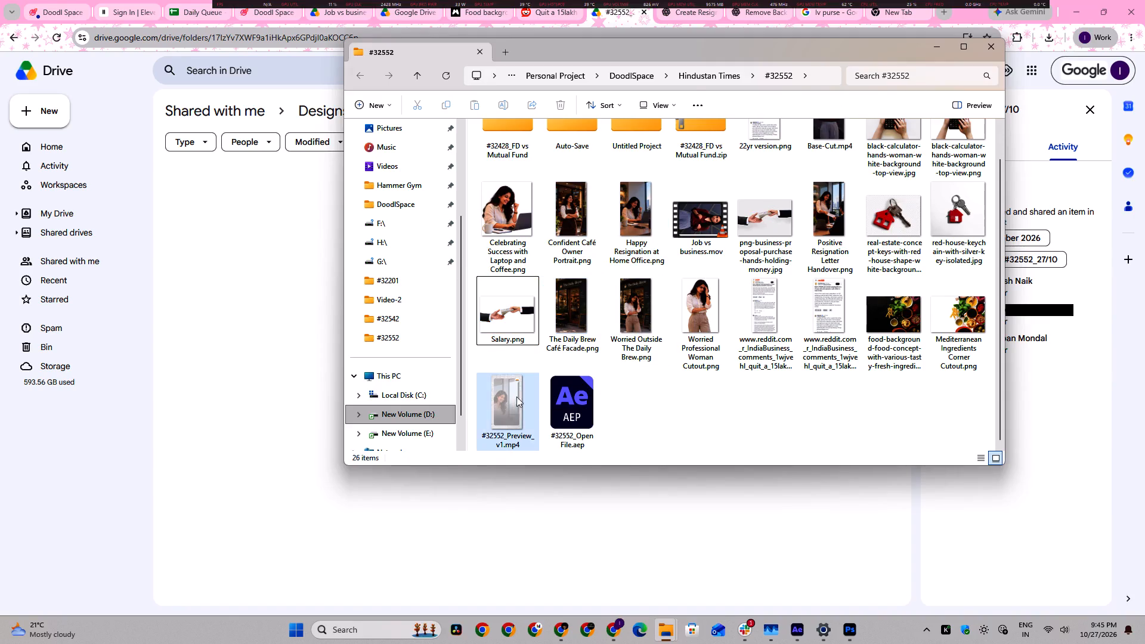
{"action": "left_click_drag", "start_coordinate": [513, 407], "coordinate": [226, 296]}
Copy the web address of the #32552_27/10 Drive folder.
{"action": "left_click", "coordinate": [438, 43]}
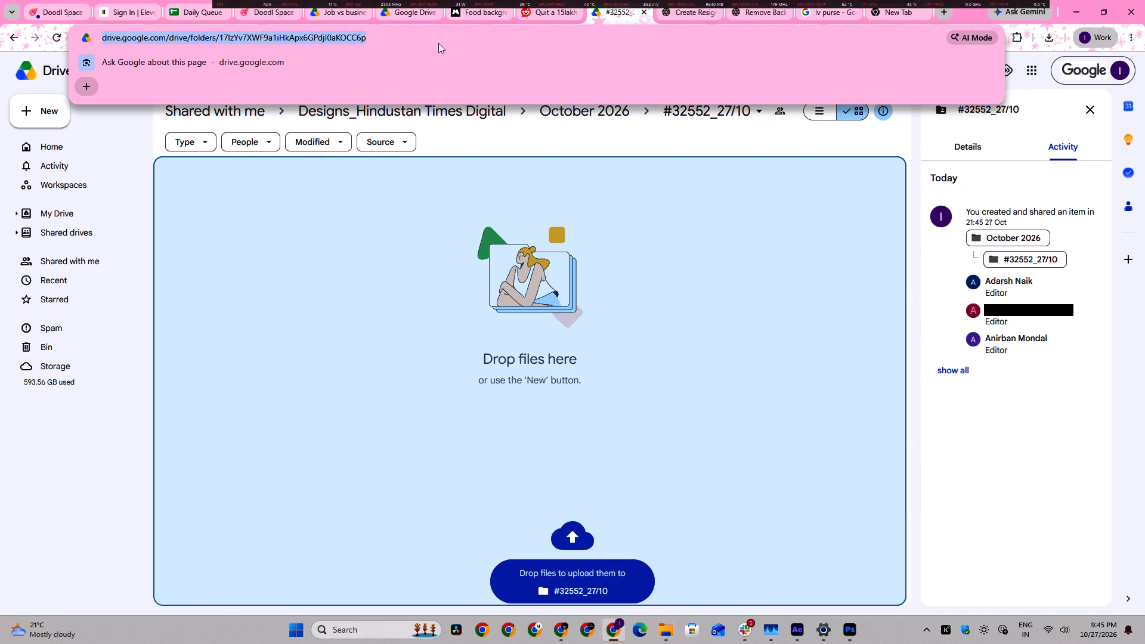
{"action": "key", "text": "ctrl+c"}
{"action": "key", "text": "ctrl+c"}
{"action": "key", "text": "ctrl+c"}
{"action": "key", "text": "ctrl+c"}
{"action": "key", "text": "ctrl+c"}
Start a reply to the #32552 Job vs Business ticket as a draft submission.
{"action": "left_click", "coordinate": [251, 7]}
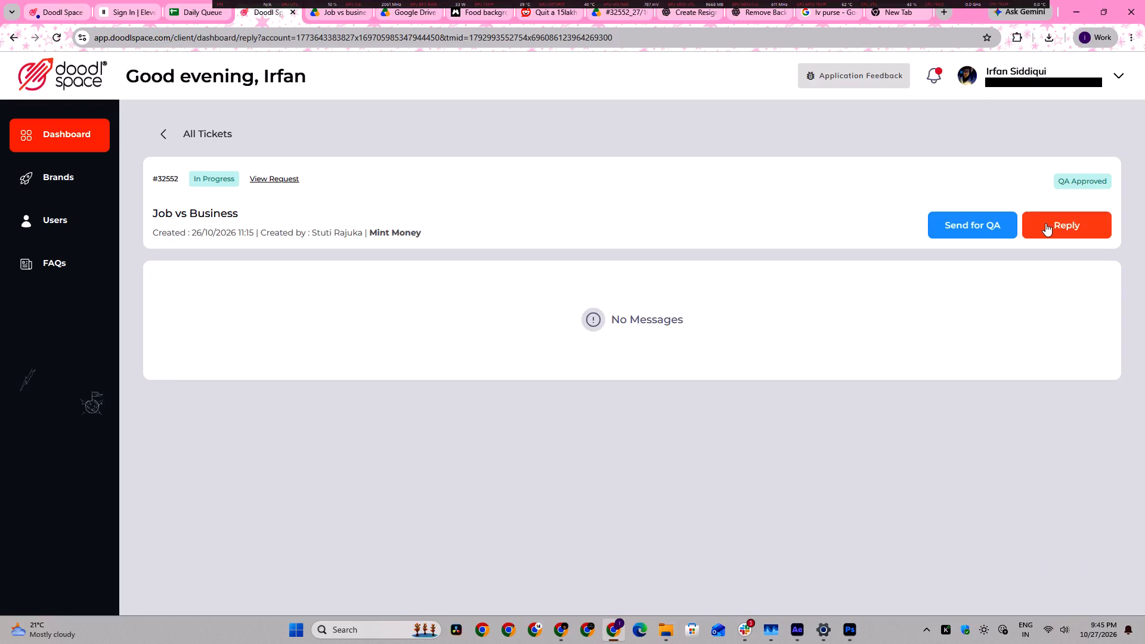
{"action": "left_click", "coordinate": [1050, 223]}
{"action": "left_click", "coordinate": [423, 175]}
{"action": "left_click", "coordinate": [564, 326]}
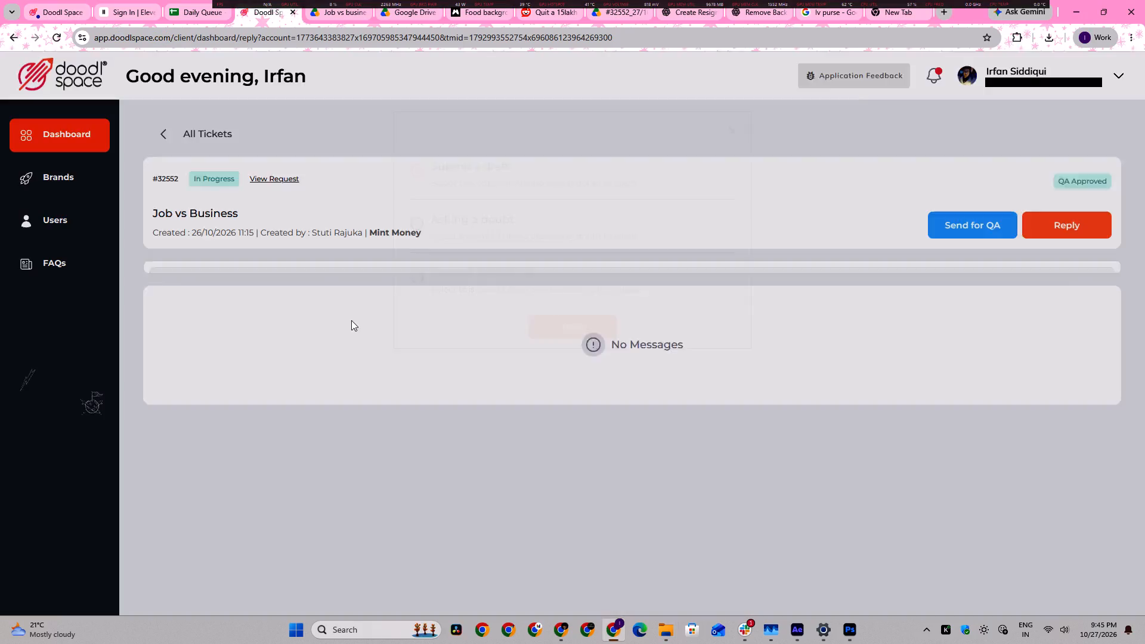
Write "Hi," and "Please find the 30 sec preview in drive link:" on separate lines, followed by the copied folder link.
{"action": "left_click", "coordinate": [311, 317]}
{"action": "type", "text": "Hi,"}
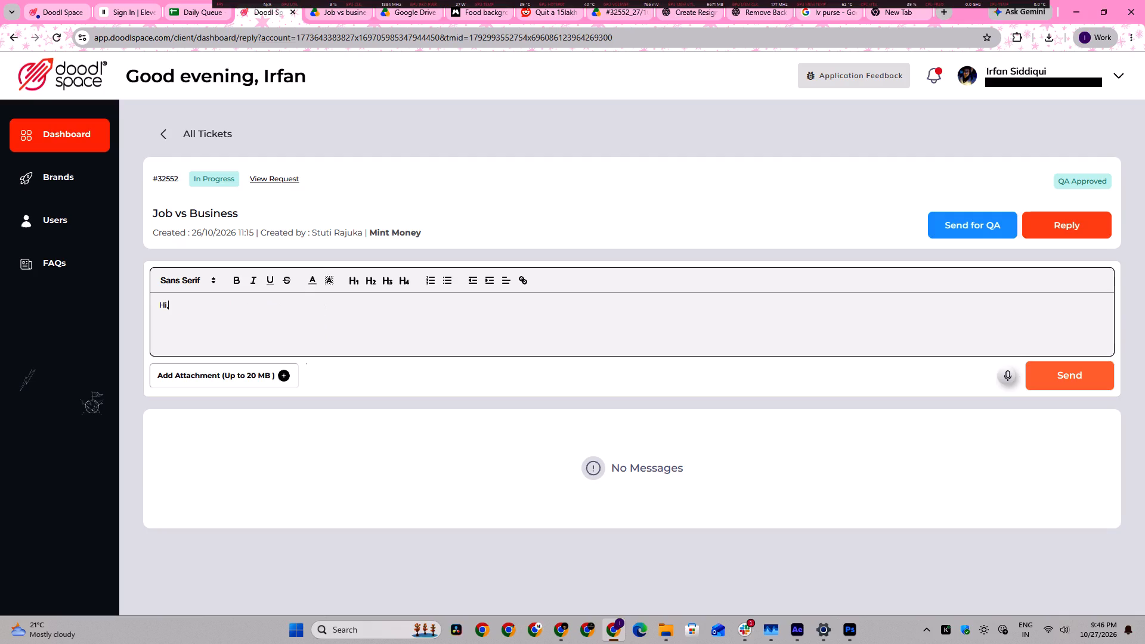
{"action": "key", "text": "shift+Return"}
{"action": "type", "text": "Please"}
{"action": "key", "text": "space"}
{"action": "type", "text": "find the"}
{"action": "key", "text": "space"}
{"action": "type", "text": "30 sec preview of"}
{"action": "key", "text": "BackSpace"}
{"action": "key", "text": "BackSpace"}
{"action": "type", "text": "in drive link:"}
{"action": "key", "text": "shift+Return"}
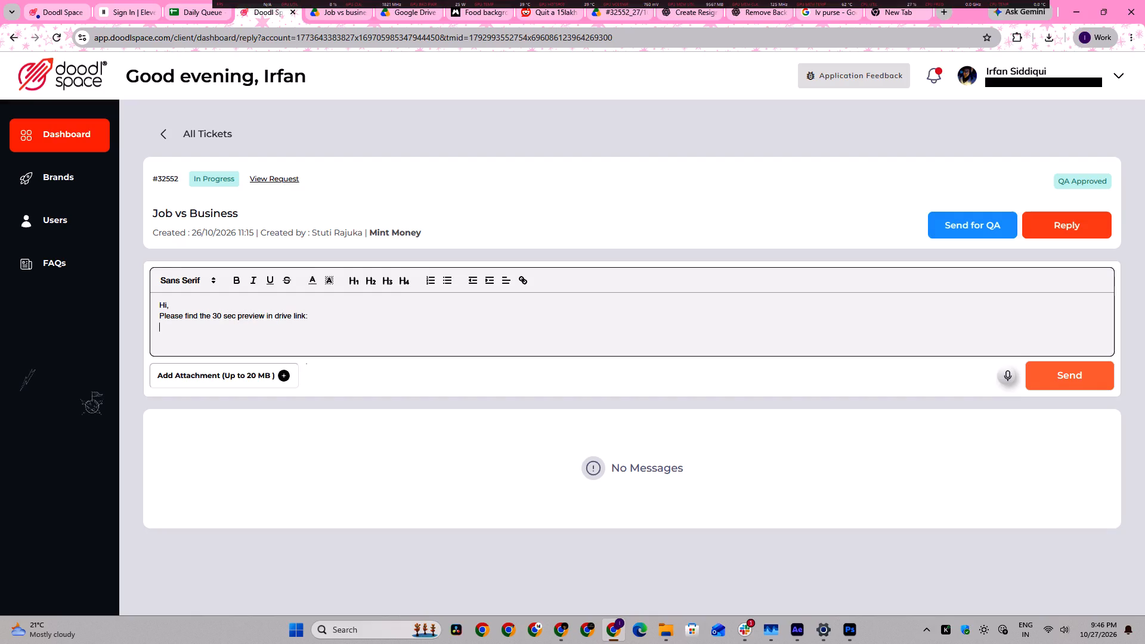
{"action": "key", "text": "ctrl+v"}
{"action": "key", "text": "shift+Return"}
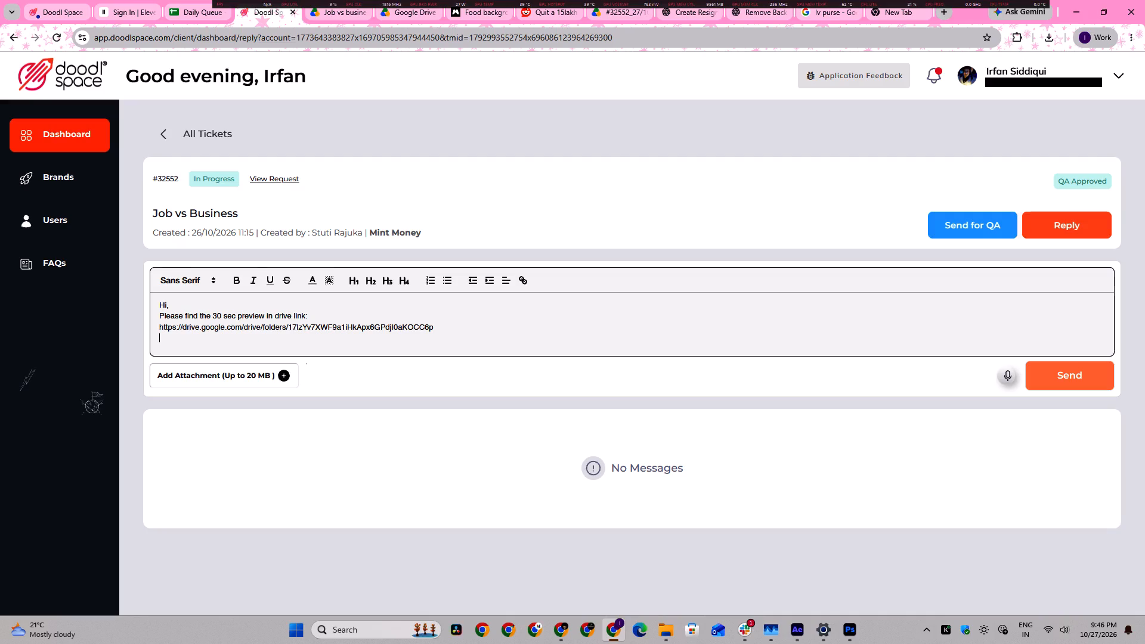
Below the link, add the line "We will be sharing the full draft by tomorrow Noon".
{"action": "type", "text": "We will be sharinfg"}
{"action": "key", "text": "space"}
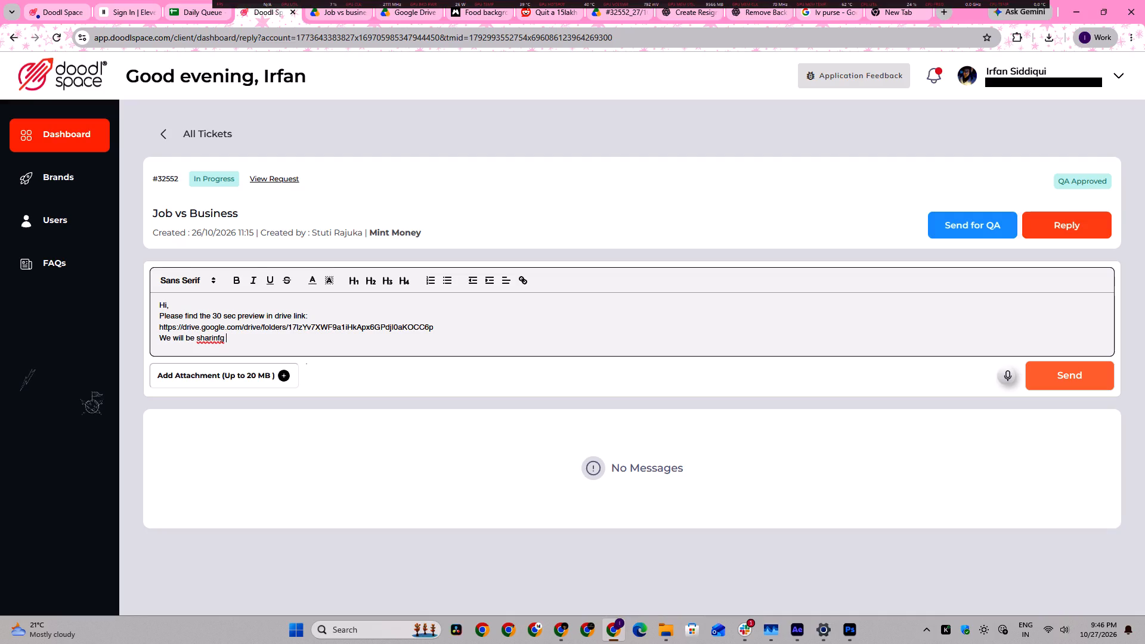
{"action": "key", "text": "BackSpace"}
{"action": "key", "text": "BackSpace"}
{"action": "key", "text": "BackSpace"}
{"action": "key", "text": "f"}
{"action": "key", "text": "BackSpace"}
{"action": "type", "text": "g the full draft by tomorrow"}
{"action": "key", "text": "space"}
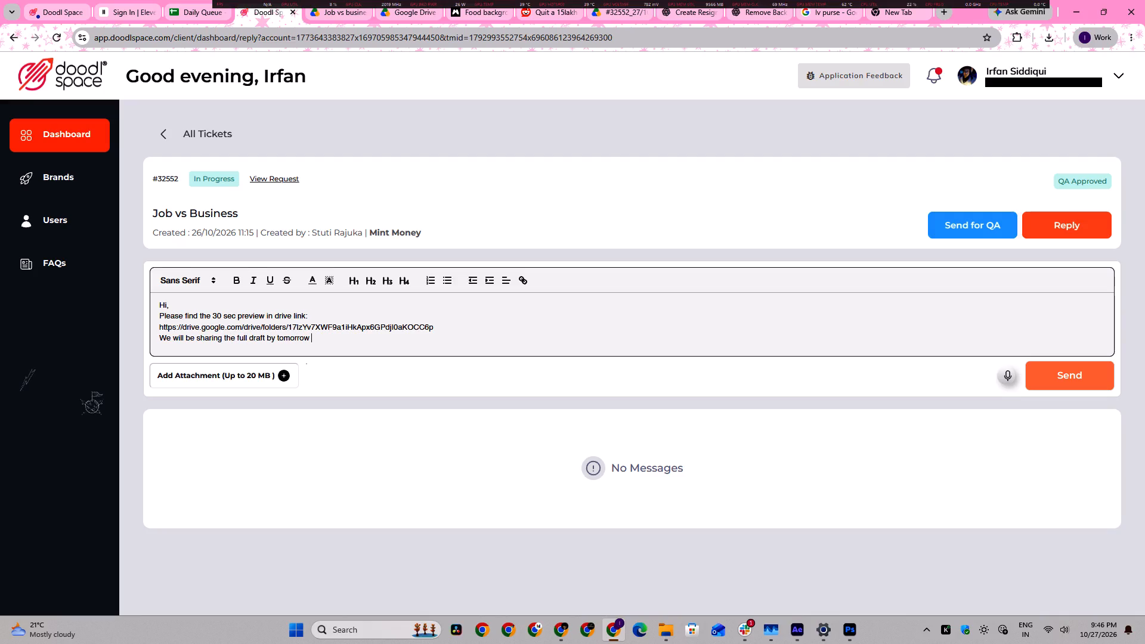
{"action": "type", "text": "12"}
{"action": "key", "text": "BackSpace"}
{"action": "key", "text": "BackSpace"}
{"action": "type", "text": "Noon"}
{"action": "key", "text": "space"}
Change "by" to "before" in the full-draft sentence and end it with a full stop.
{"action": "left_click_drag", "start_coordinate": [310, 318], "coordinate": [299, 324]}
{"action": "left_click", "coordinate": [274, 335]}
{"action": "type", "text": "efore"}
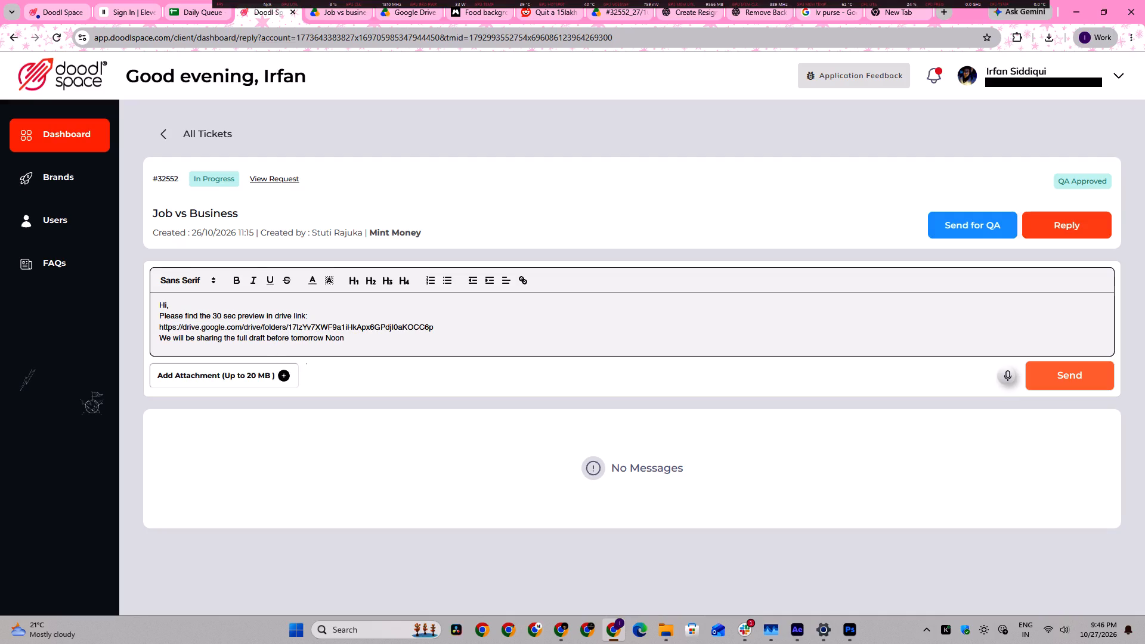
{"action": "left_click", "coordinate": [363, 339]}
{"action": "key", "text": "BackSpace"}
{"action": "key", "text": "period"}
Close the reply with "Thank you" on a new line.
{"action": "key", "text": "shift+Return"}
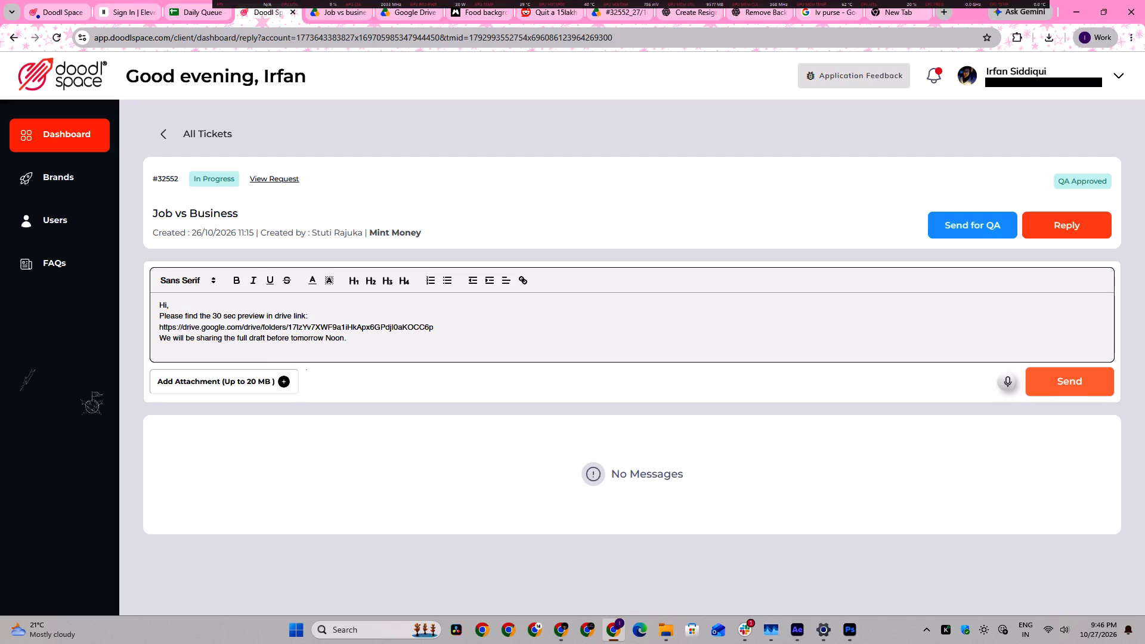
{"action": "type", "text": "Thank y"}
{"action": "key", "text": "BackSpace"}
{"action": "key", "text": "BackSpace"}
{"action": "key", "text": "BackSpace"}
{"action": "key", "text": "BackSpace"}
{"action": "type", "text": "nk you"}
Send the reply, ticking all six design checks and confirming the draft submission.
{"action": "left_click", "coordinate": [1056, 390]}
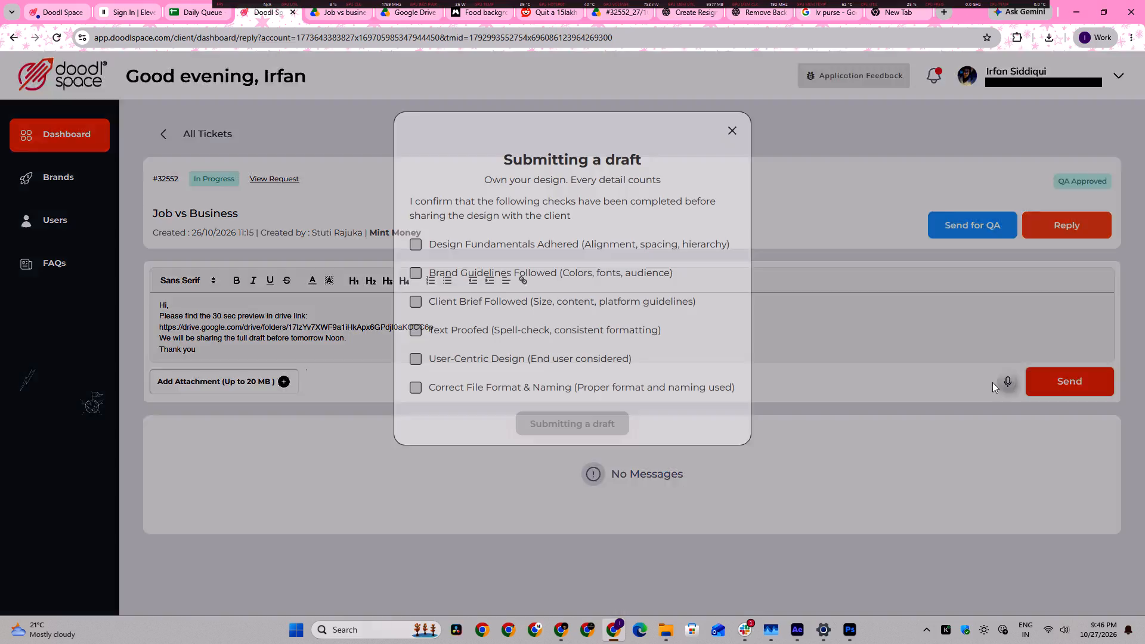
{"action": "left_click", "coordinate": [457, 239]}
{"action": "left_click", "coordinate": [448, 274]}
{"action": "left_click", "coordinate": [435, 304]}
{"action": "left_click", "coordinate": [428, 332]}
{"action": "left_click", "coordinate": [428, 366]}
{"action": "left_click", "coordinate": [431, 389]}
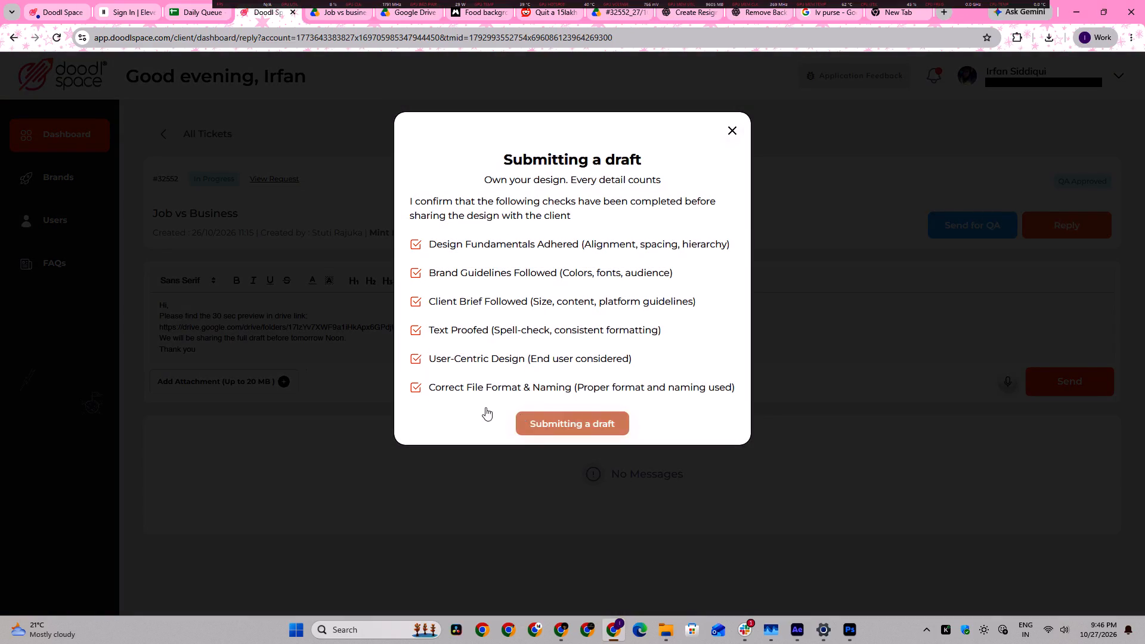
{"action": "left_click", "coordinate": [551, 420]}
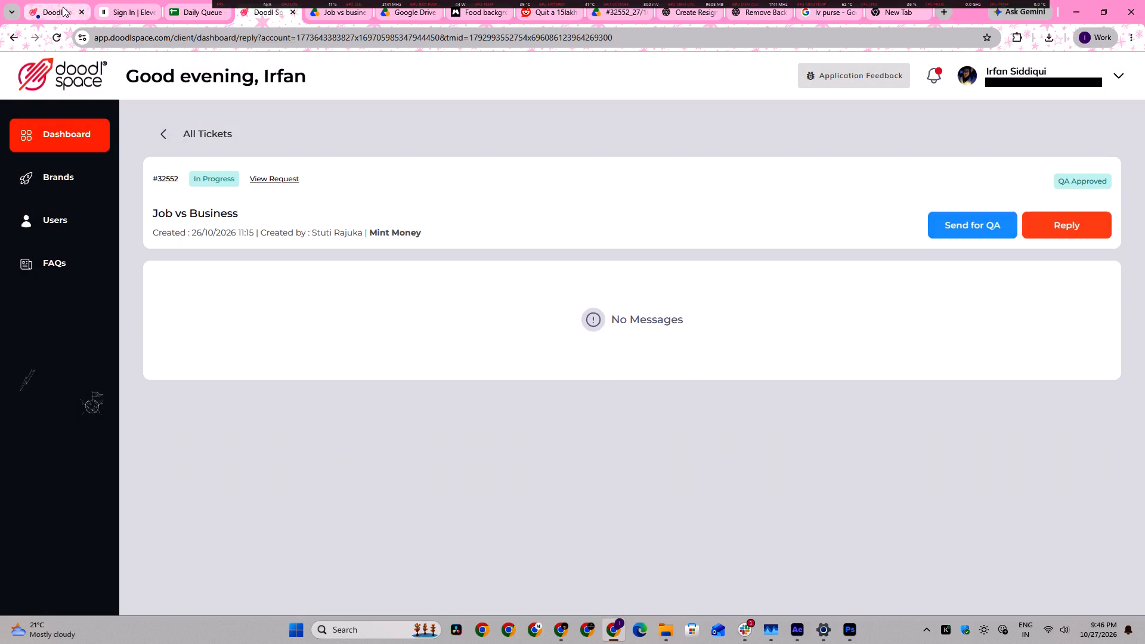
Return to ticket #32542, close its brief, and open a new reply as a General Response.
{"action": "left_click", "coordinate": [63, 7]}
{"action": "left_click", "coordinate": [676, 123]}
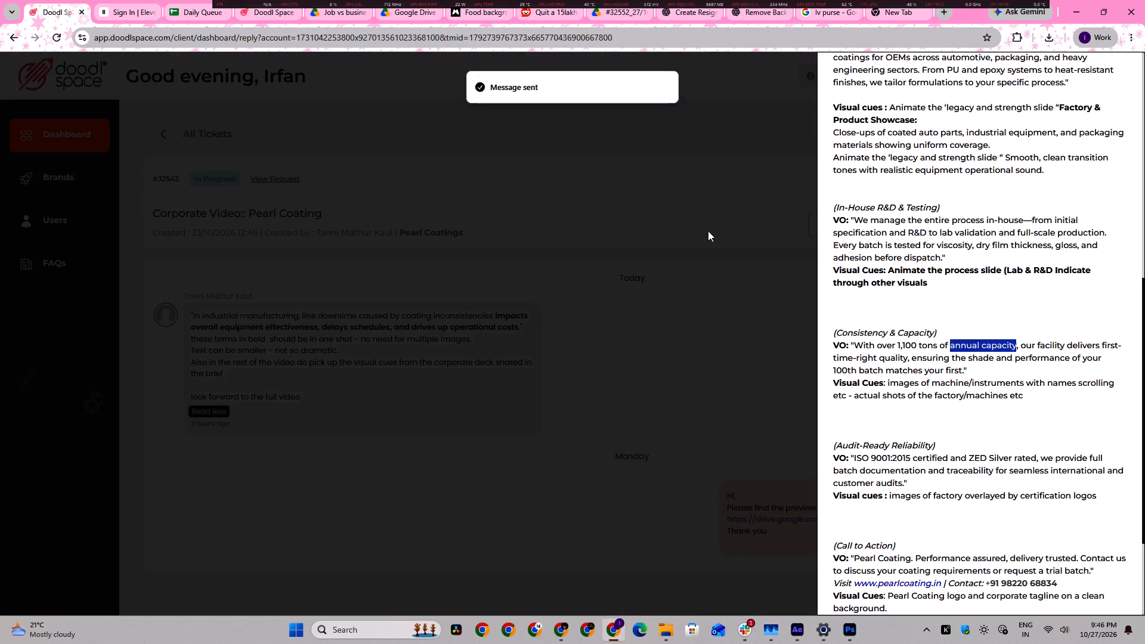
{"action": "left_click", "coordinate": [745, 247]}
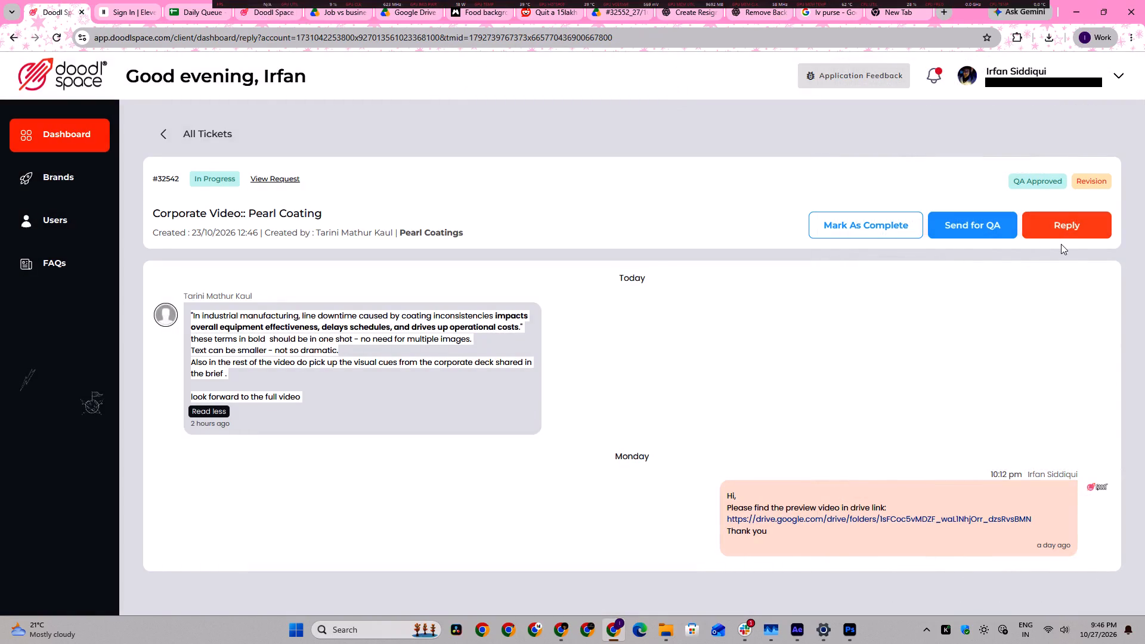
{"action": "left_click", "coordinate": [1074, 230]}
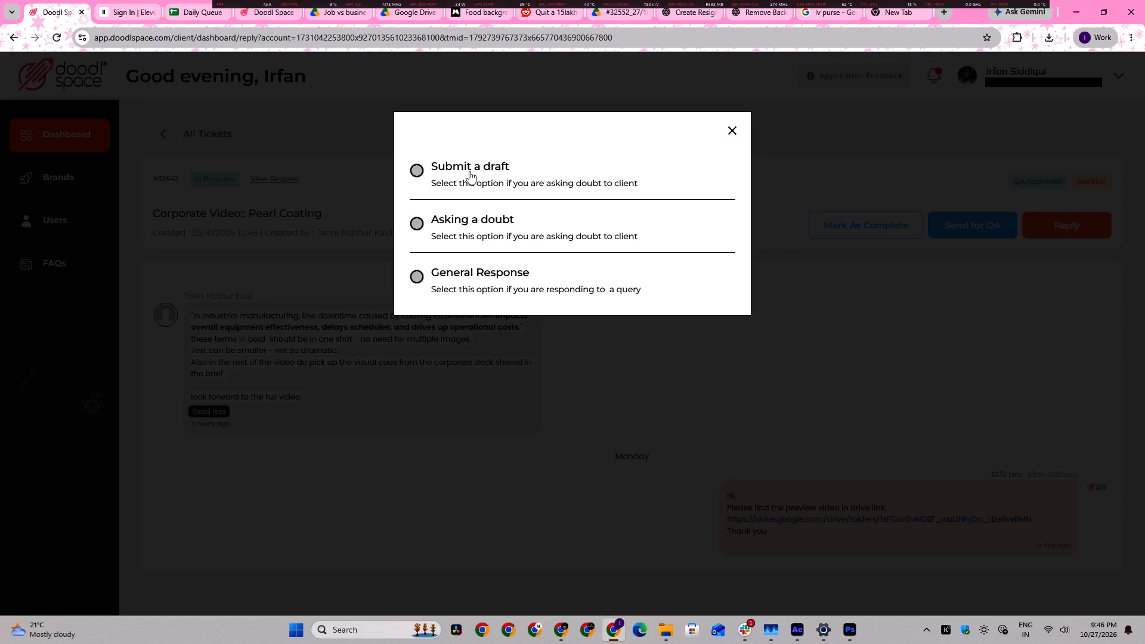
{"action": "left_click", "coordinate": [481, 221]}
{"action": "left_click", "coordinate": [516, 275]}
{"action": "left_click", "coordinate": [559, 324]}
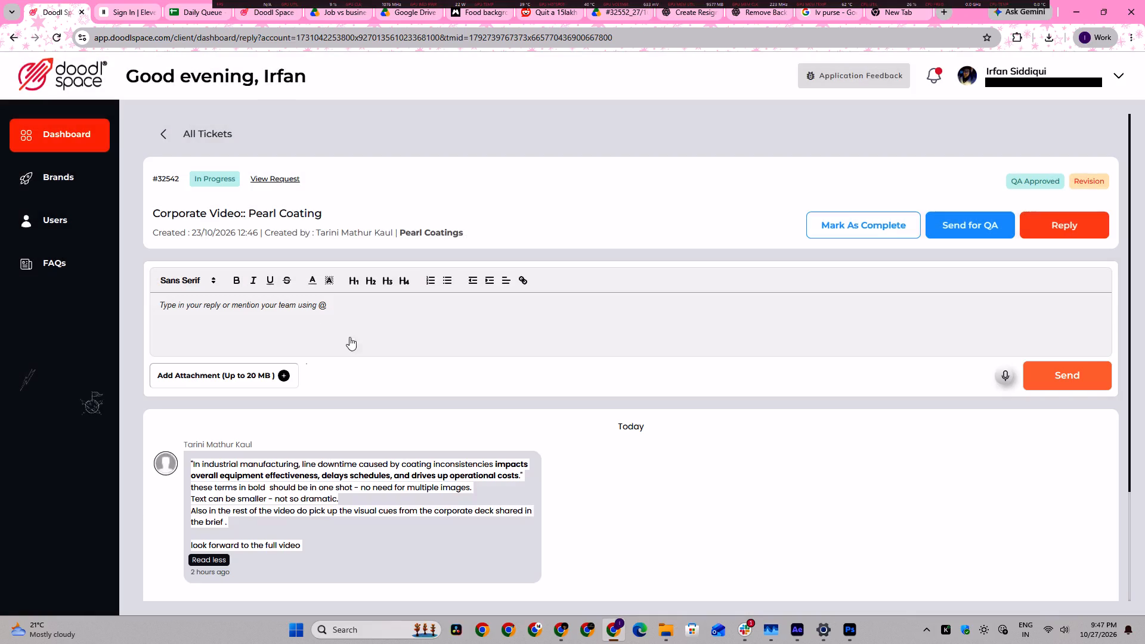
Start the reply with "Hi," and, on the line below, "We are currently working on the revisions shared.".
{"action": "left_click", "coordinate": [305, 325]}
{"action": "type", "text": "Hi,"}
{"action": "key", "text": "shift+Return"}
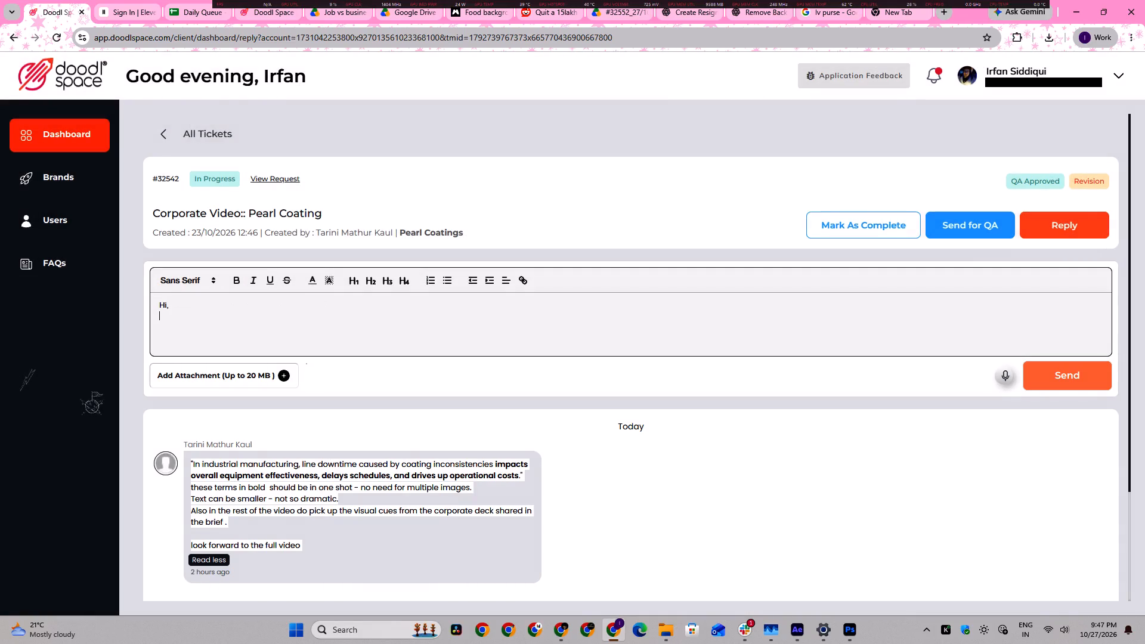
{"action": "type", "text": "We are currenl"}
{"action": "key", "text": "BackSpace"}
{"action": "type", "text": "tly w"}
{"action": "type", "text": "orkion"}
{"action": "key", "text": "BackSpace"}
{"action": "key", "text": "BackSpace"}
{"action": "type", "text": "ng on the revisions h"}
{"action": "key", "text": "BackSpace"}
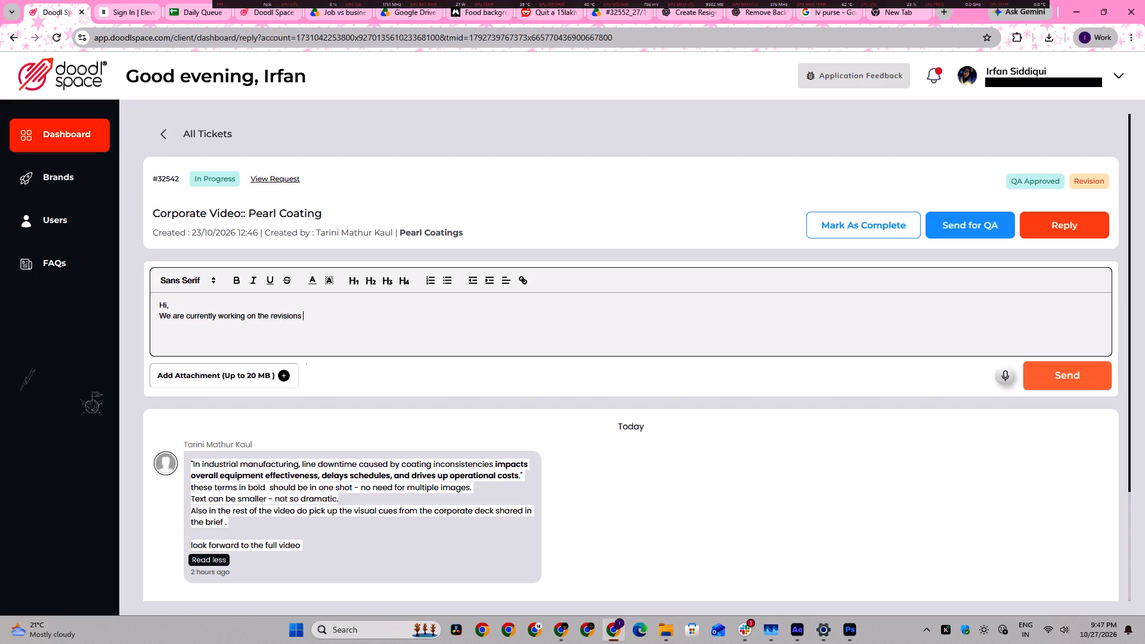
{"action": "key", "text": "h"}
{"action": "key", "text": "BackSpace"}
{"action": "type", "text": "shared."}
{"action": "key", "text": "space"}
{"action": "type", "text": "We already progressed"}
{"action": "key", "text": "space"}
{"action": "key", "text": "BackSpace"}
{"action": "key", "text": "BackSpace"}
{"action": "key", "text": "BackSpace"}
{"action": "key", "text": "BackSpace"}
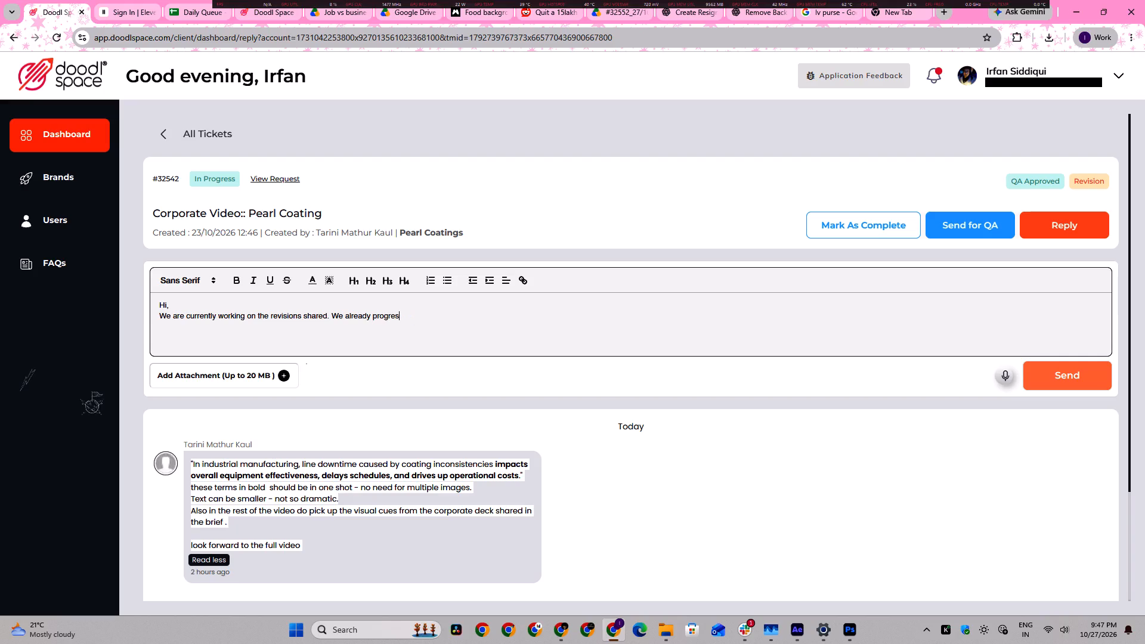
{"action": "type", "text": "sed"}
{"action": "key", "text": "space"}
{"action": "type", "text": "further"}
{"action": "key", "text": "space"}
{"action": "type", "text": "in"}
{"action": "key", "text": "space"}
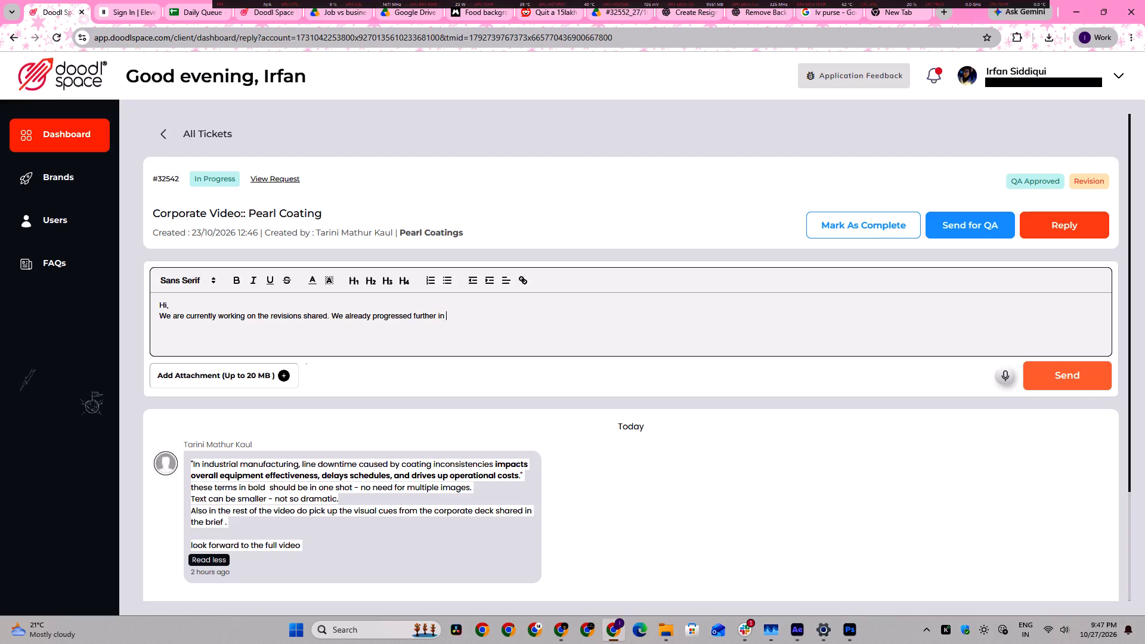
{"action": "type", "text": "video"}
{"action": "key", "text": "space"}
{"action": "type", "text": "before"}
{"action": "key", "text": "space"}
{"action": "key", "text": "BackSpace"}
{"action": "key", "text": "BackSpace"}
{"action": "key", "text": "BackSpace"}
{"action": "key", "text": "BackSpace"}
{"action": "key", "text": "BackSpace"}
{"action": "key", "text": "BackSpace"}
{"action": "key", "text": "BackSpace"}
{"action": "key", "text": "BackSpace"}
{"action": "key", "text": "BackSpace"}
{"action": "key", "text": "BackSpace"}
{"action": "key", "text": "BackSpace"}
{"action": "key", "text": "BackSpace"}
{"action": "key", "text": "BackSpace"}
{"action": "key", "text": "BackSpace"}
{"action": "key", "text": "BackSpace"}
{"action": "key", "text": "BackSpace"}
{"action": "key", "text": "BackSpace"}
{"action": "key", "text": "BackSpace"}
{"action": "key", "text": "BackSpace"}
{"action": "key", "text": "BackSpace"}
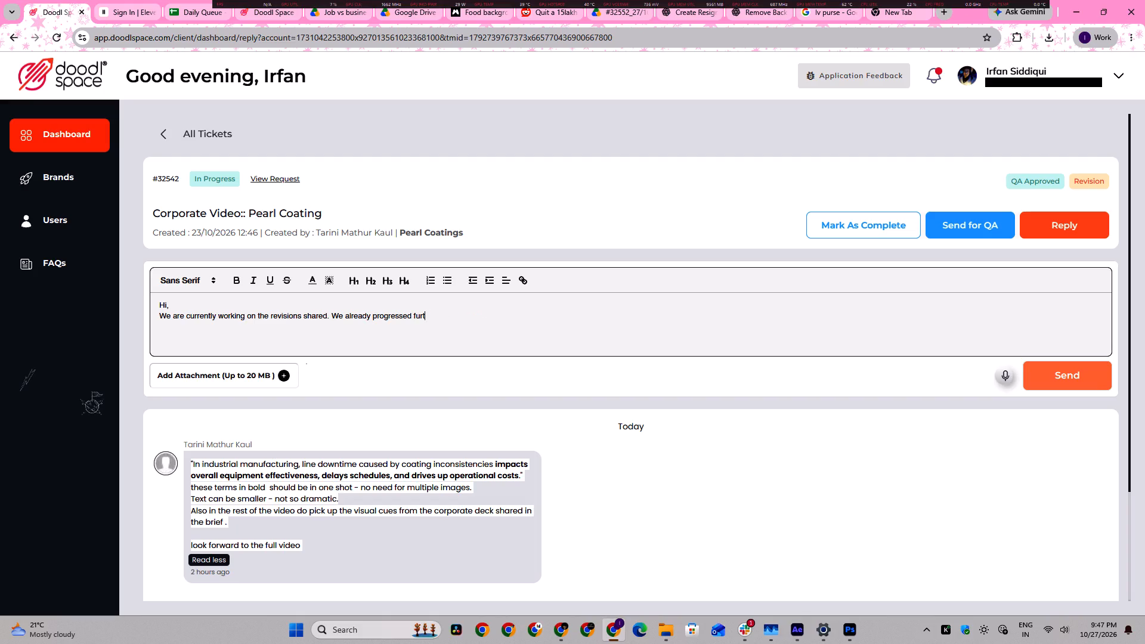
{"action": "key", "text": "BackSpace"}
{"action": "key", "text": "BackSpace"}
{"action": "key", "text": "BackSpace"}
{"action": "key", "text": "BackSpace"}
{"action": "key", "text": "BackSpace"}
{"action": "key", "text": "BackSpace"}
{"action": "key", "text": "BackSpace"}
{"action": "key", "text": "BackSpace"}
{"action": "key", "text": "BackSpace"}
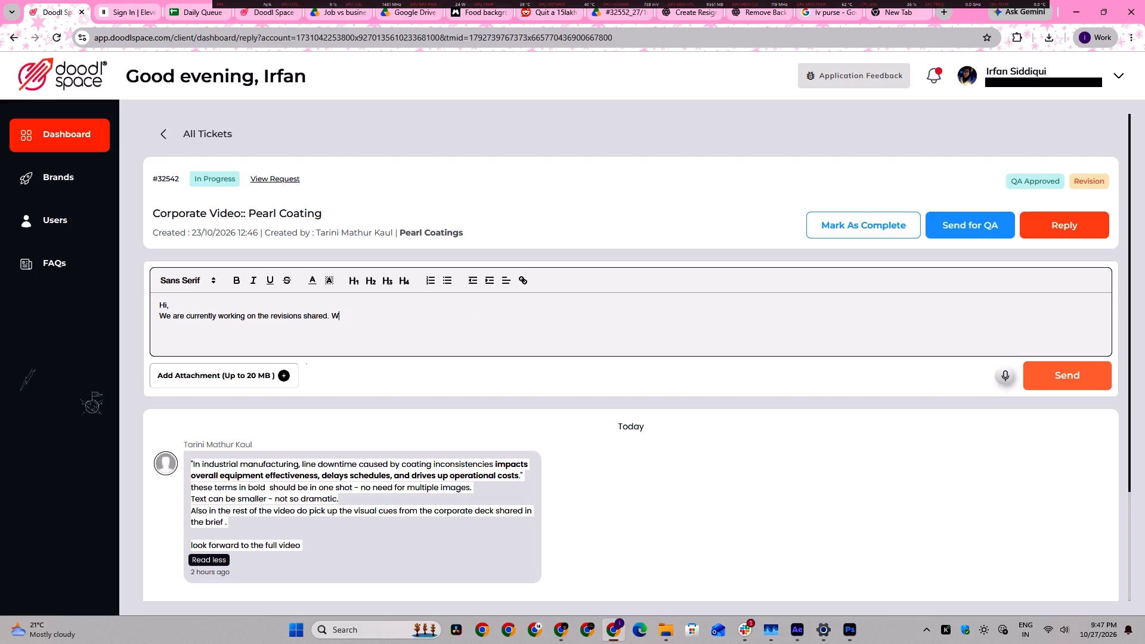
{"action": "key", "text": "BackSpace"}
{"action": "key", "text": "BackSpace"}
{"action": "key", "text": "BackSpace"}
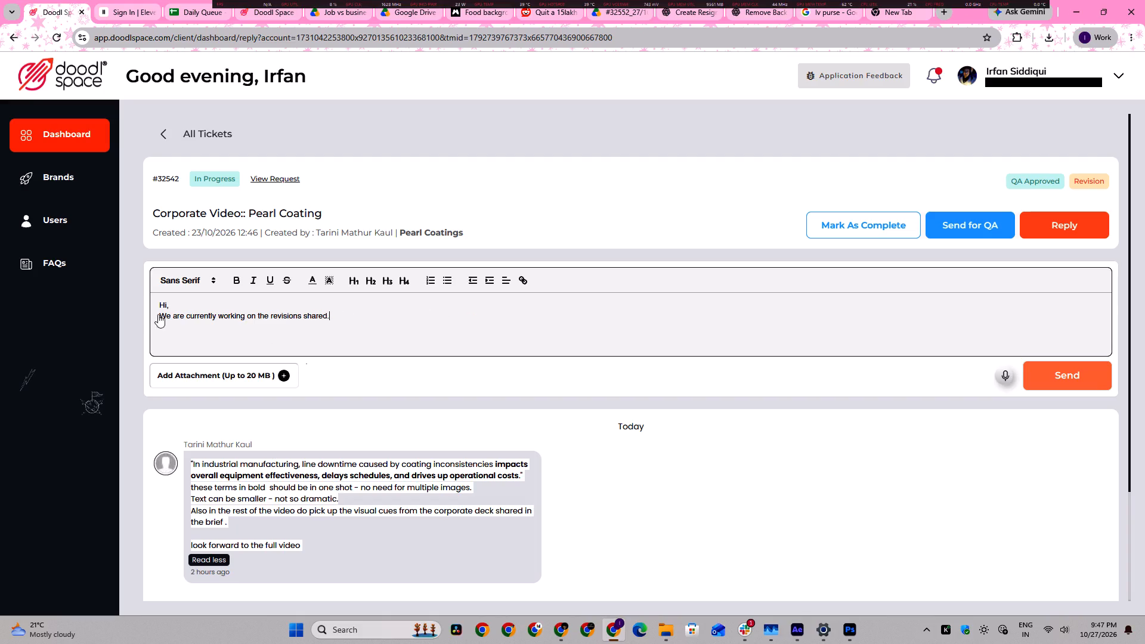
Begin the revisions sentence with "Since we already proceeded further editing the video," and make the following "We" lowercase.
{"action": "left_click", "coordinate": [160, 314]}
{"action": "type", "text": "Since we already"}
{"action": "key", "text": "space"}
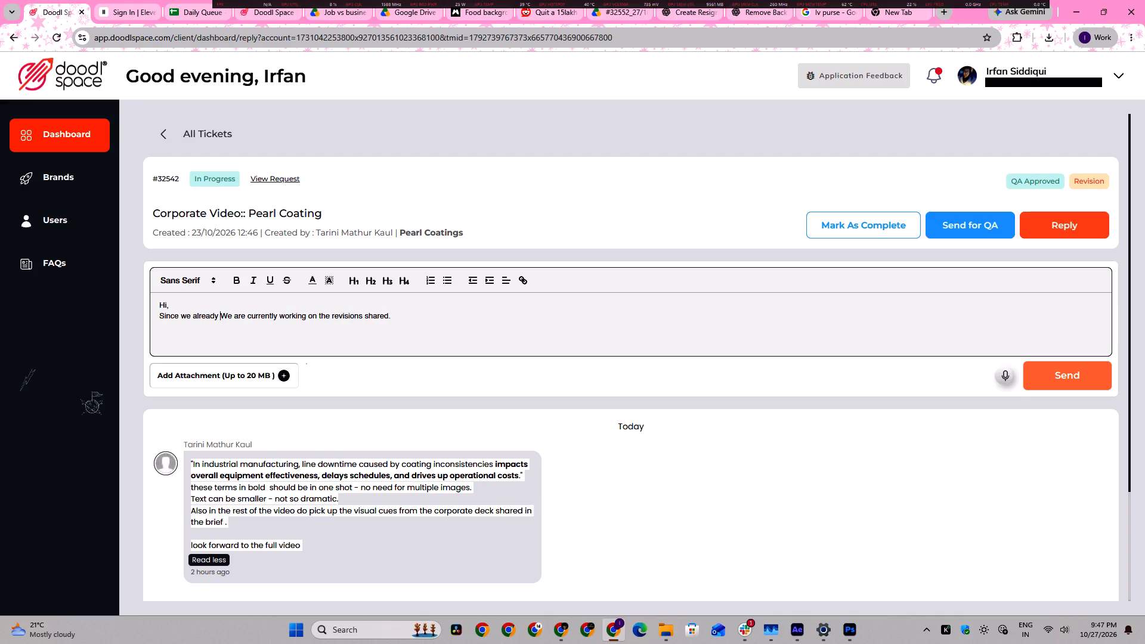
{"action": "type", "text": "sta"}
{"action": "key", "text": "BackSpace"}
{"action": "key", "text": "a"}
{"action": "key", "text": "BackSpace"}
{"action": "key", "text": "BackSpace"}
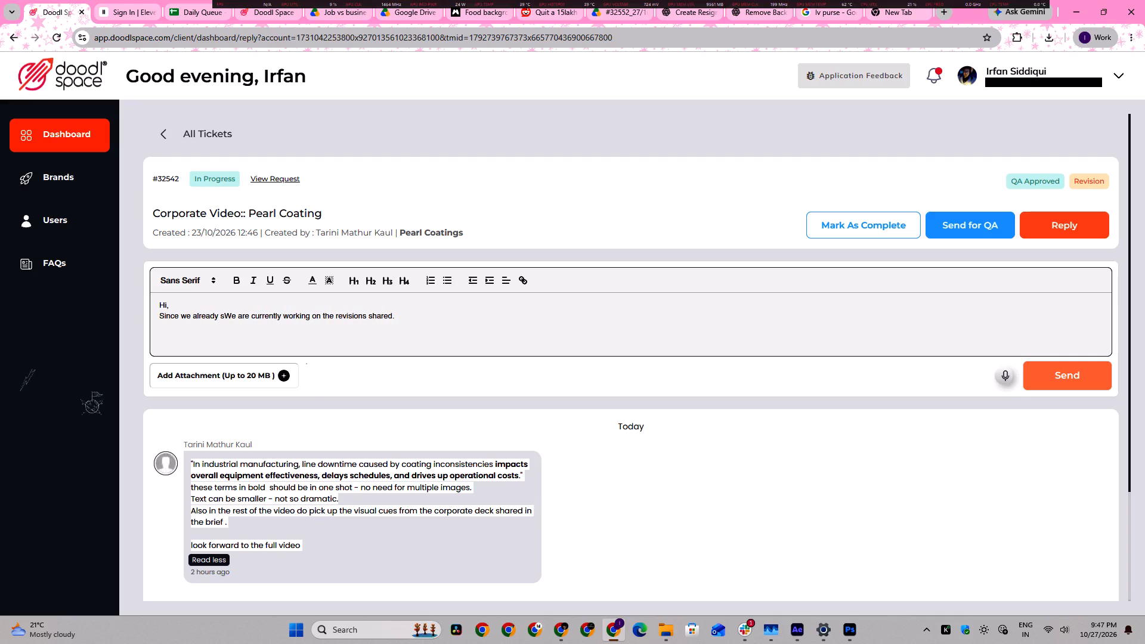
{"action": "key", "text": "BackSpace"}
{"action": "type", "text": "proceeded with"}
{"action": "key", "text": "space"}
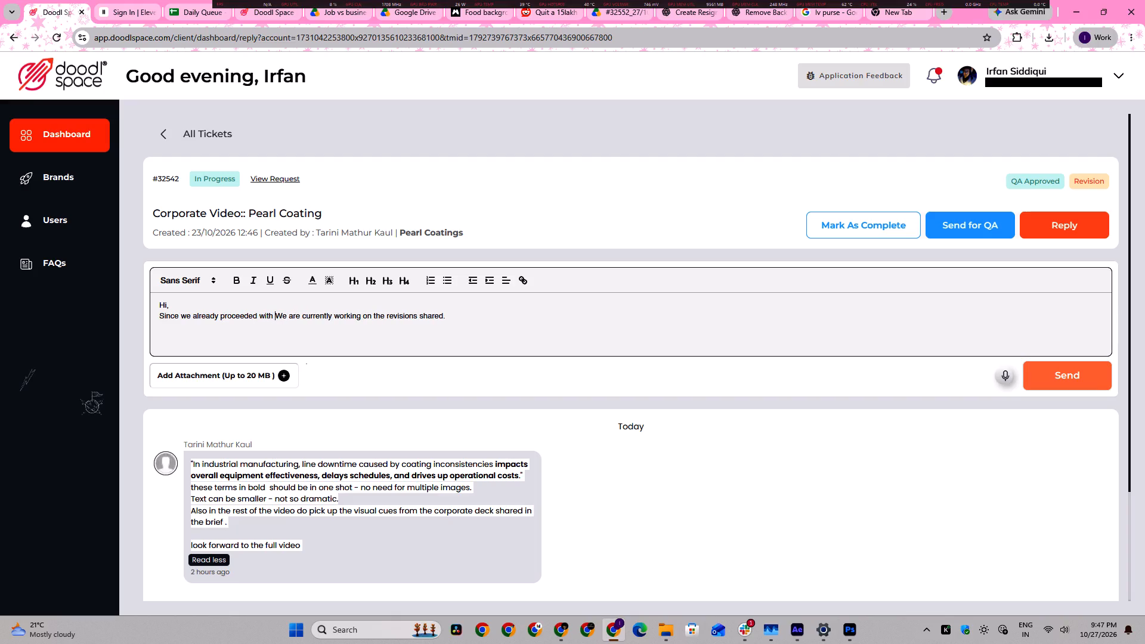
{"action": "key", "text": "BackSpace"}
{"action": "key", "text": "BackSpace"}
{"action": "key", "text": "BackSpace"}
{"action": "key", "text": "BackSpace"}
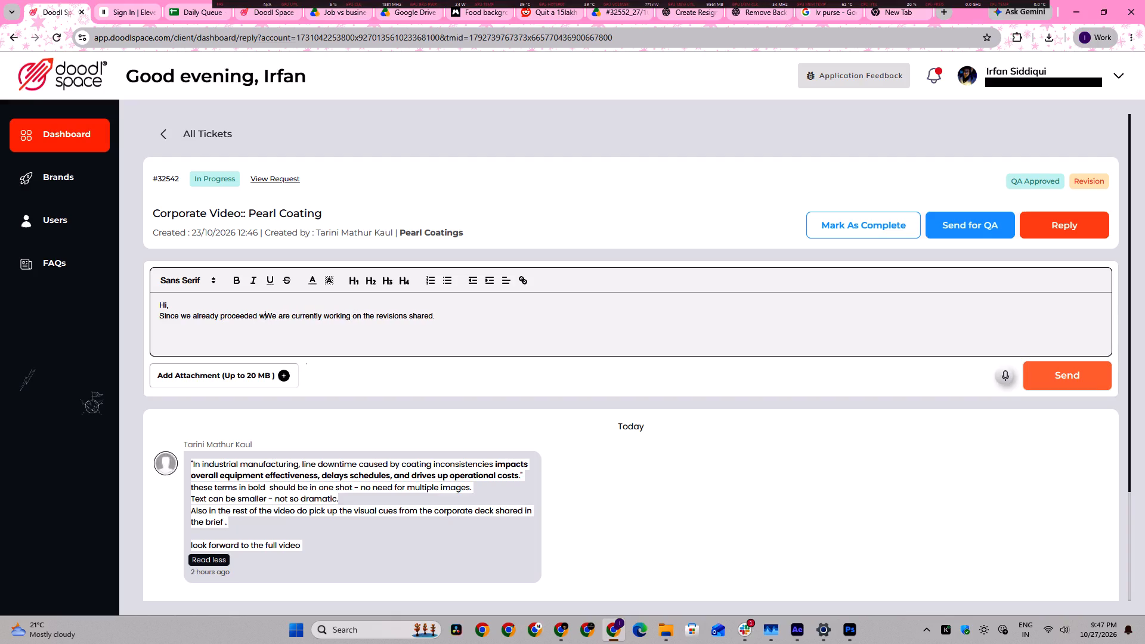
{"action": "key", "text": "BackSpace"}
{"action": "type", "text": "furt"}
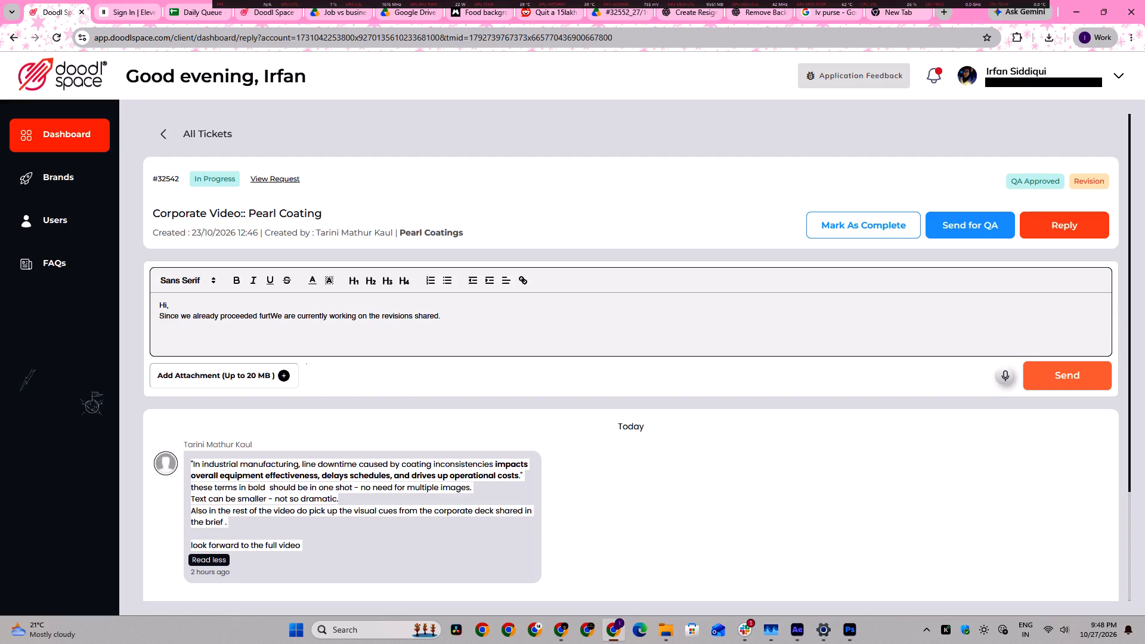
{"action": "type", "text": "her ei"}
{"action": "key", "text": "BackSpace"}
{"action": "type", "text": "didi"}
{"action": "key", "text": "BackSpace"}
{"action": "key", "text": "BackSpace"}
{"action": "type", "text": "ting the video"}
{"action": "type", "text": ","}
{"action": "key", "text": "space"}
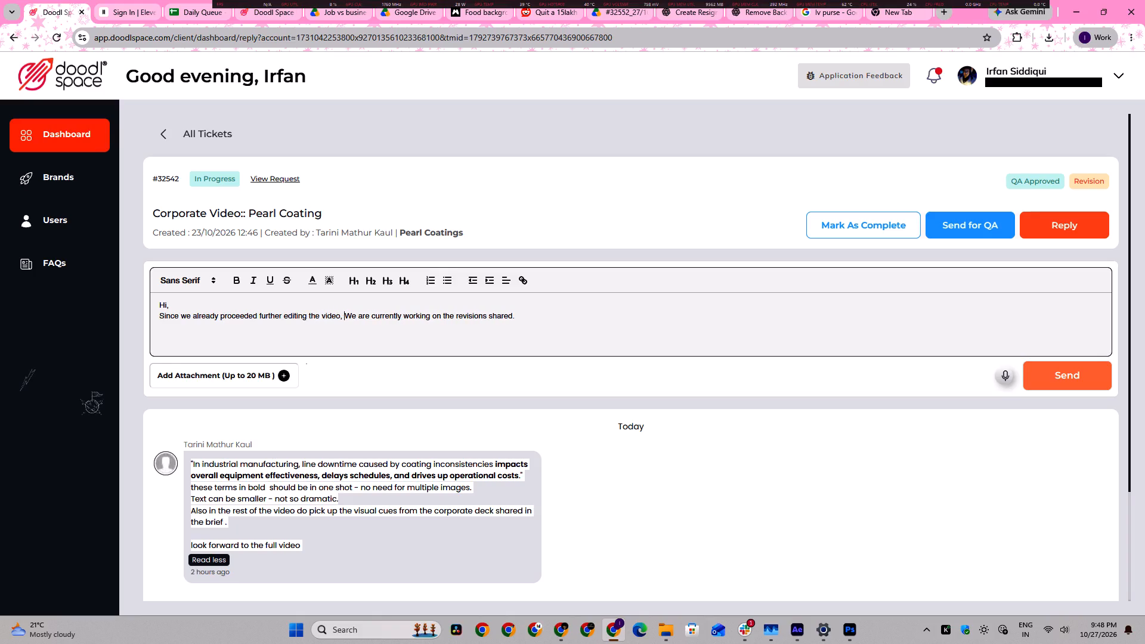
{"action": "key", "text": "shift+Right"}
{"action": "key", "text": "w"}
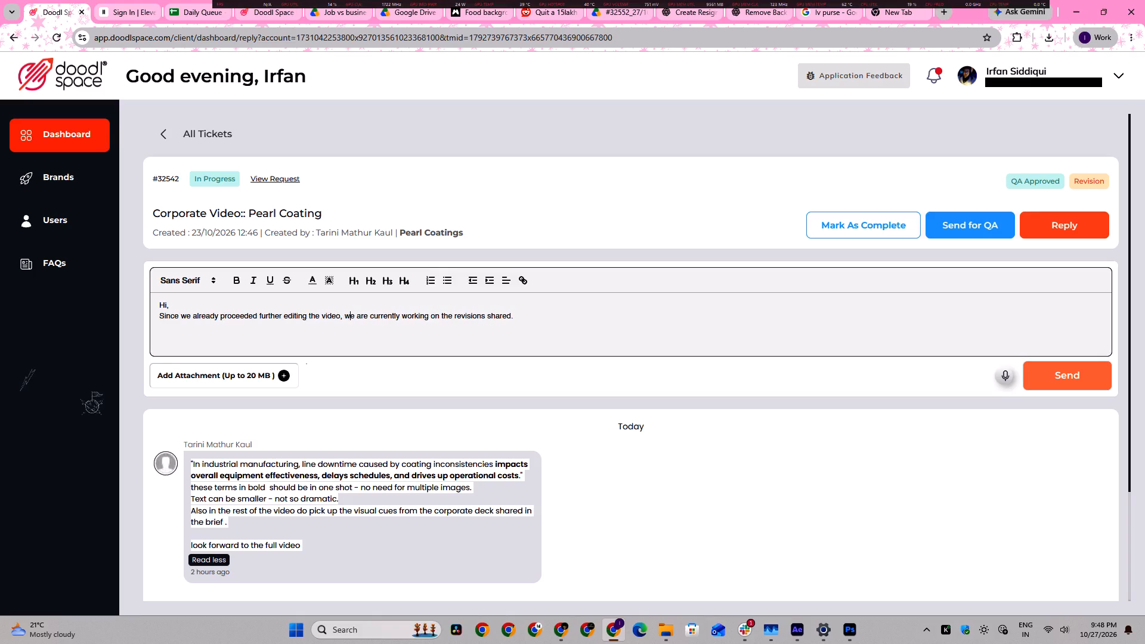
After the revisions sentence, add "Please expect an update by tomorrow.".
{"action": "left_click", "coordinate": [533, 314]}
{"action": "key", "text": "space"}
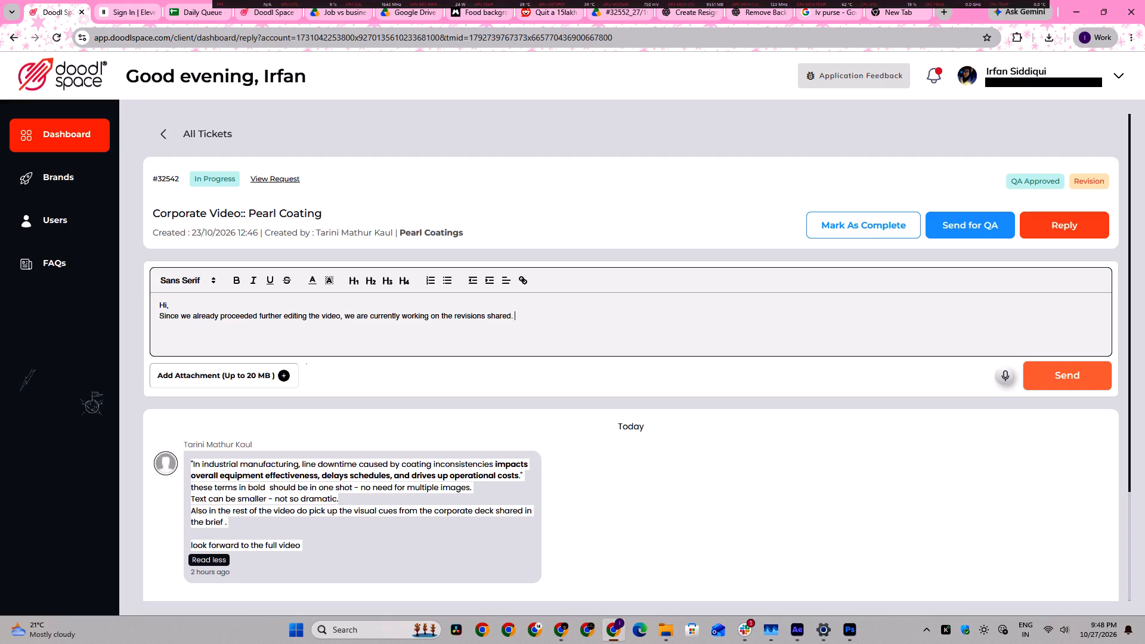
{"action": "type", "text": "Please expect a"}
{"action": "type", "text": "n update b"}
{"action": "key", "text": "BackSpace"}
{"action": "type", "text": "by tm"}
{"action": "key", "text": "BackSpace"}
{"action": "type", "text": "omorrow"}
{"action": "type", "text": "."}
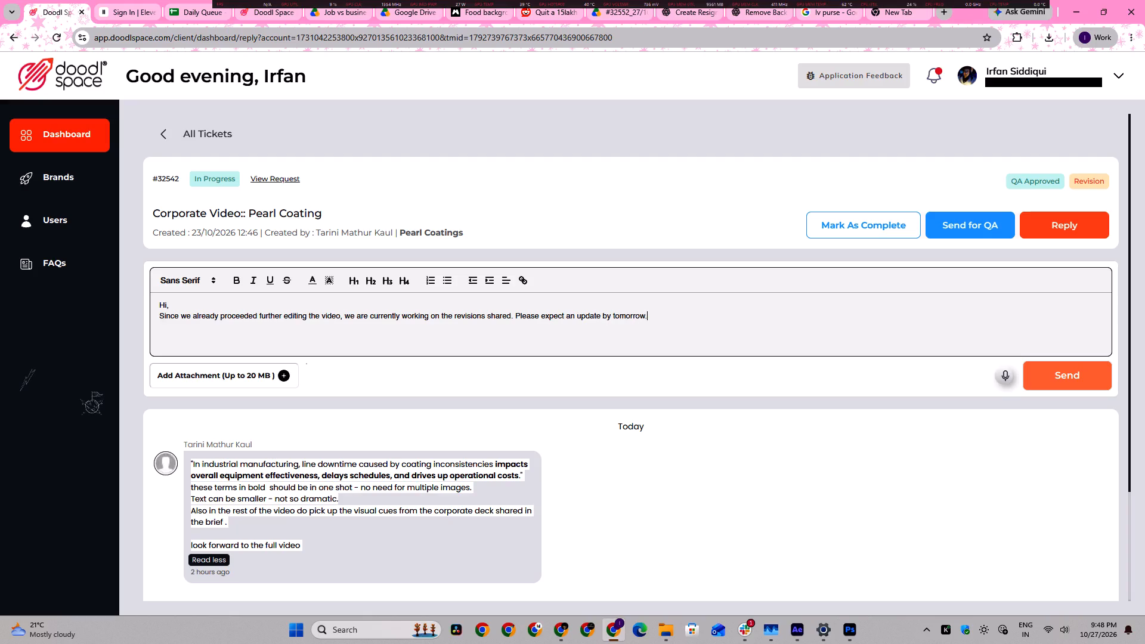
Append the sentence "Moreoever, we will try our best to match the visual cues provided in the brief.".
{"action": "key", "text": "space"}
{"action": "type", "text": "More"}
{"action": "key", "text": "space"}
{"action": "key", "text": "BackSpace"}
{"action": "type", "text": "oever, we will try out"}
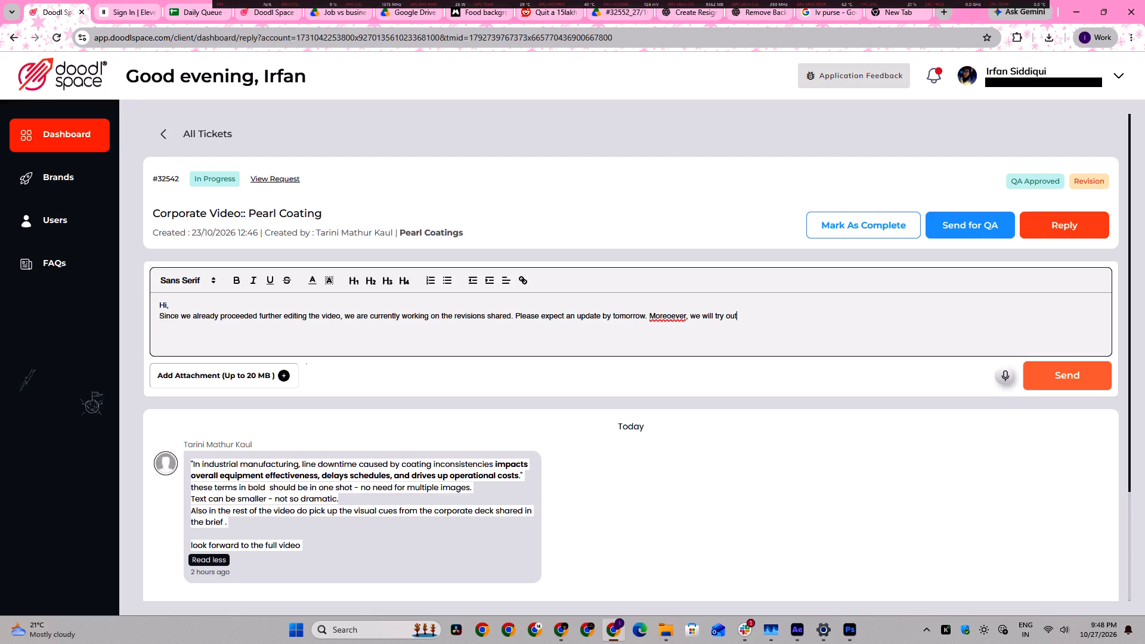
{"action": "key", "text": "BackSpace"}
{"action": "type", "text": "r"}
{"action": "key", "text": "space"}
{"action": "type", "text": "best to"}
{"action": "key", "text": "space"}
{"action": "key", "text": "a"}
{"action": "key", "text": "BackSpace"}
{"action": "type", "text": "match the visual q"}
{"action": "key", "text": "BackSpace"}
{"action": "type", "text": "cues"}
{"action": "key", "text": "space"}
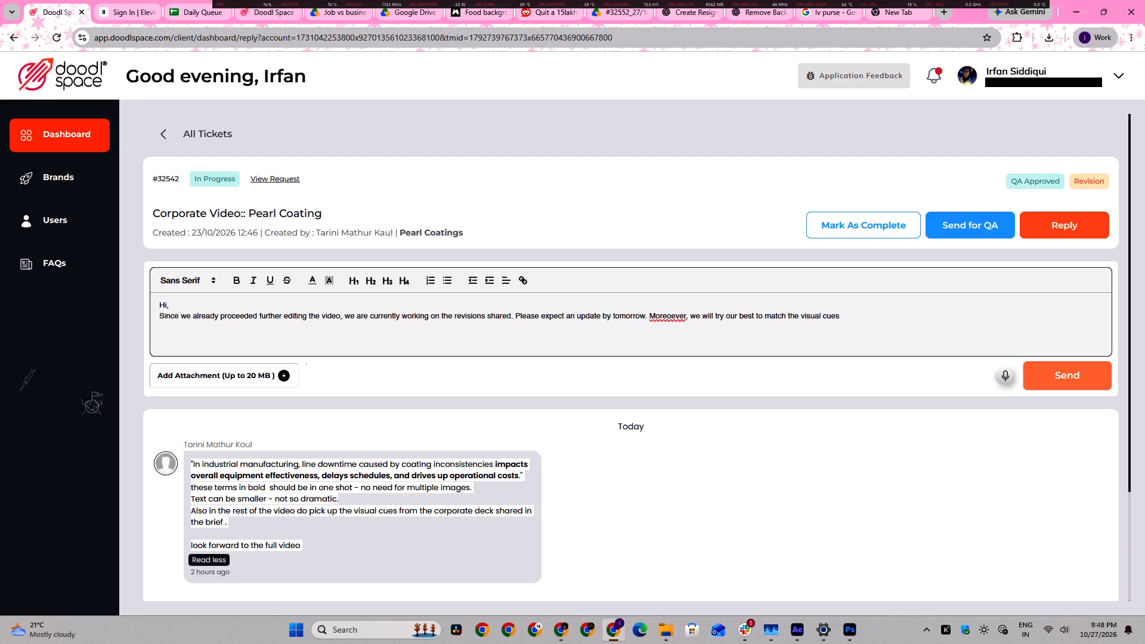
{"action": "type", "text": "provided in the v"}
{"action": "key", "text": "BackSpace"}
{"action": "type", "text": "brief"}
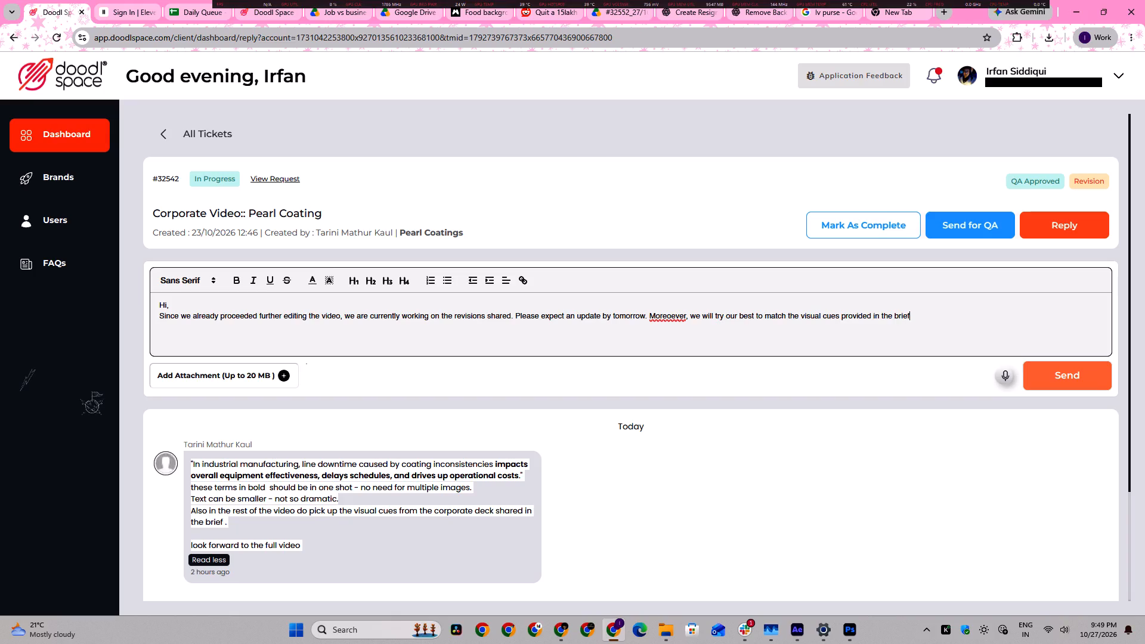
{"action": "key", "text": "period"}
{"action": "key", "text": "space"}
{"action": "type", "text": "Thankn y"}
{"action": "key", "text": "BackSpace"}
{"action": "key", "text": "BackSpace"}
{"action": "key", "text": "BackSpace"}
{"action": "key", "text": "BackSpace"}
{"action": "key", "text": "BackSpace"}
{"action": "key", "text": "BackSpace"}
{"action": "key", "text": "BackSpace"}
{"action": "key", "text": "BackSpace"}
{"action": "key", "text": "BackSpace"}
Copy the entire draft reply on ticket #32542, from "Hi," through the sentence about matching the brief's visual cues.
{"action": "key", "text": "ctrl+a"}
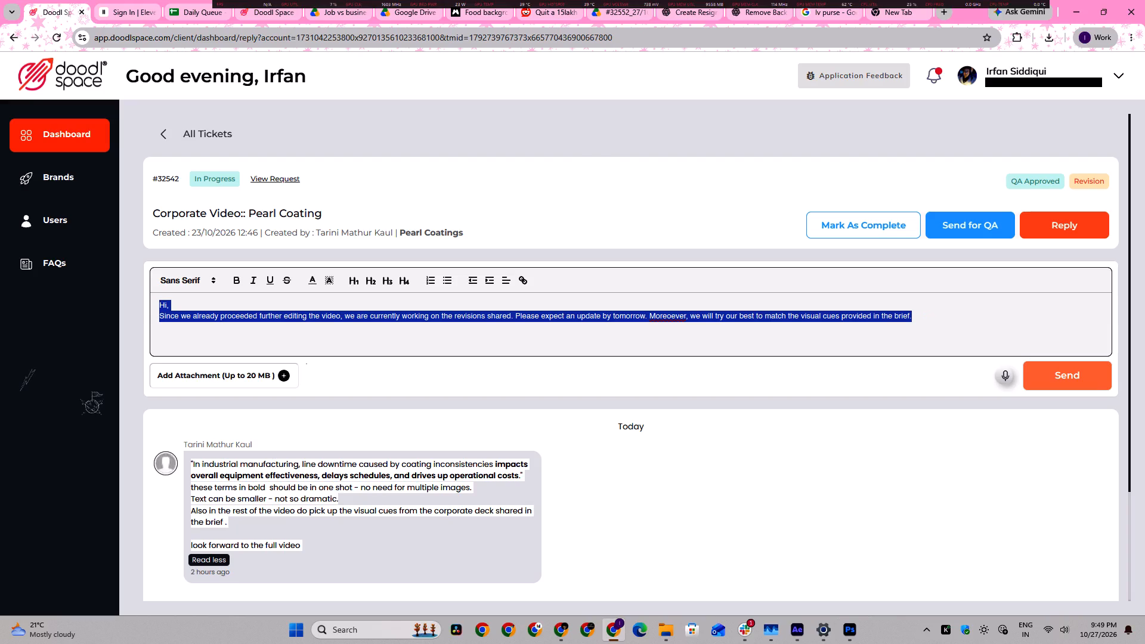
{"action": "key", "text": "ctrl+c"}
{"action": "key", "text": "ctrl+c"}
{"action": "key", "text": "ctrl+c"}
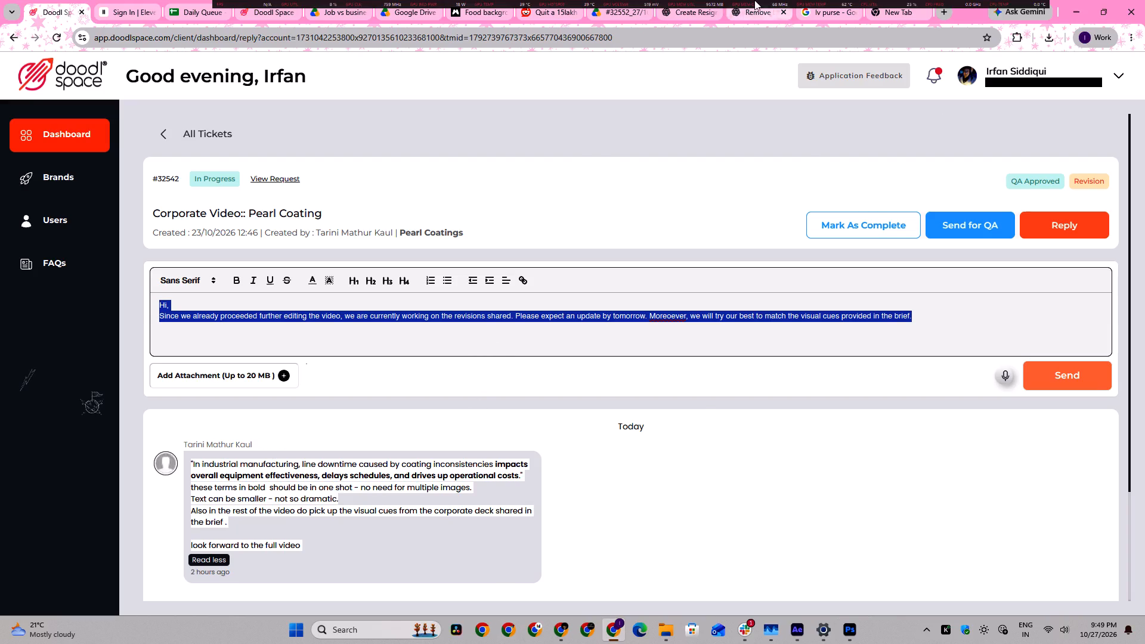
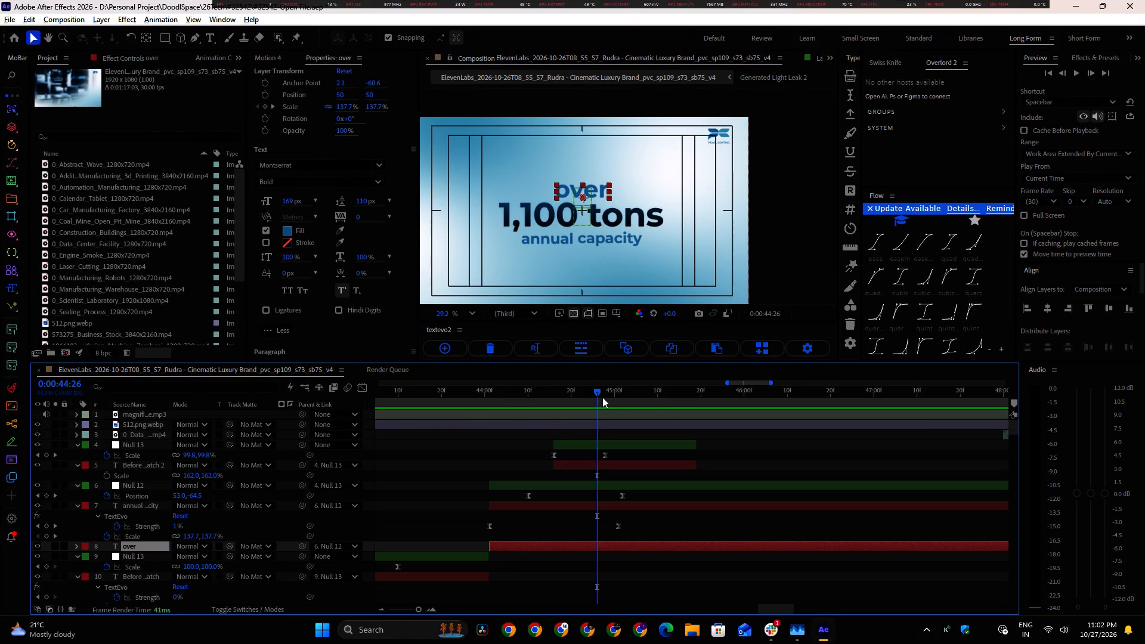
{"action": "left_click_drag", "start_coordinate": [597, 395], "coordinate": [558, 429]}
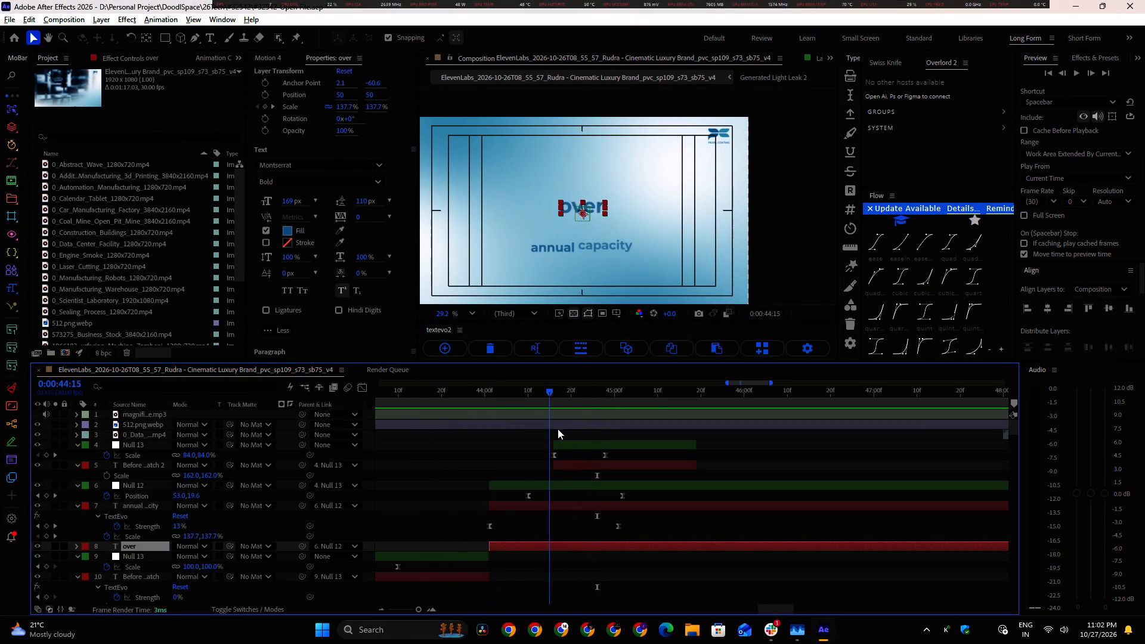
{"action": "left_click_drag", "start_coordinate": [558, 429], "coordinate": [522, 451]}
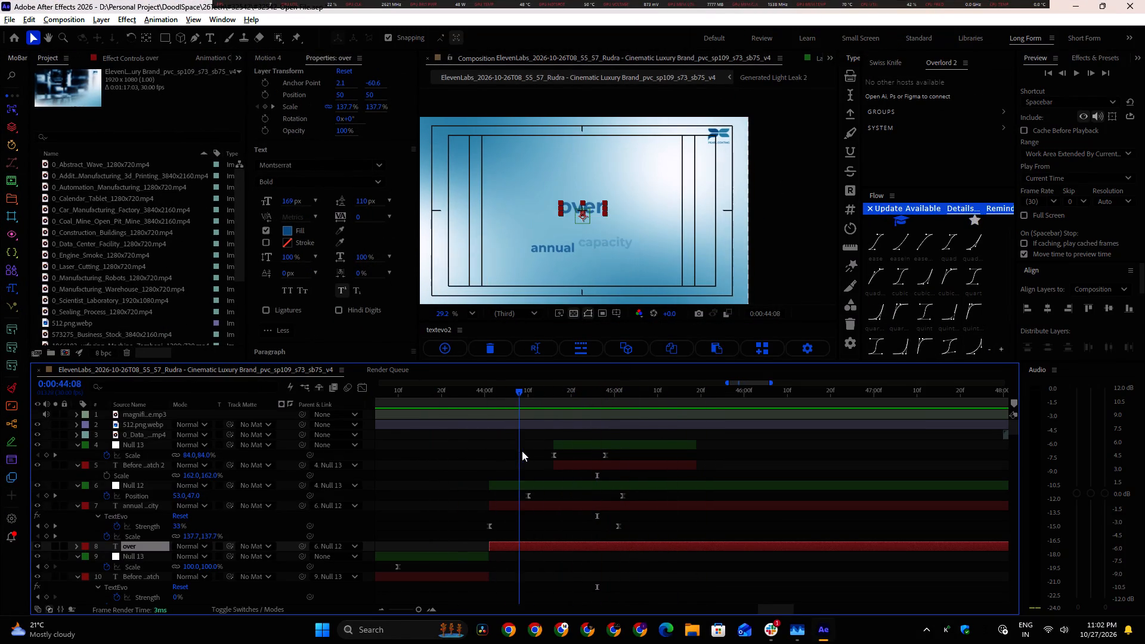
{"action": "left_click_drag", "start_coordinate": [522, 451], "coordinate": [581, 442]}
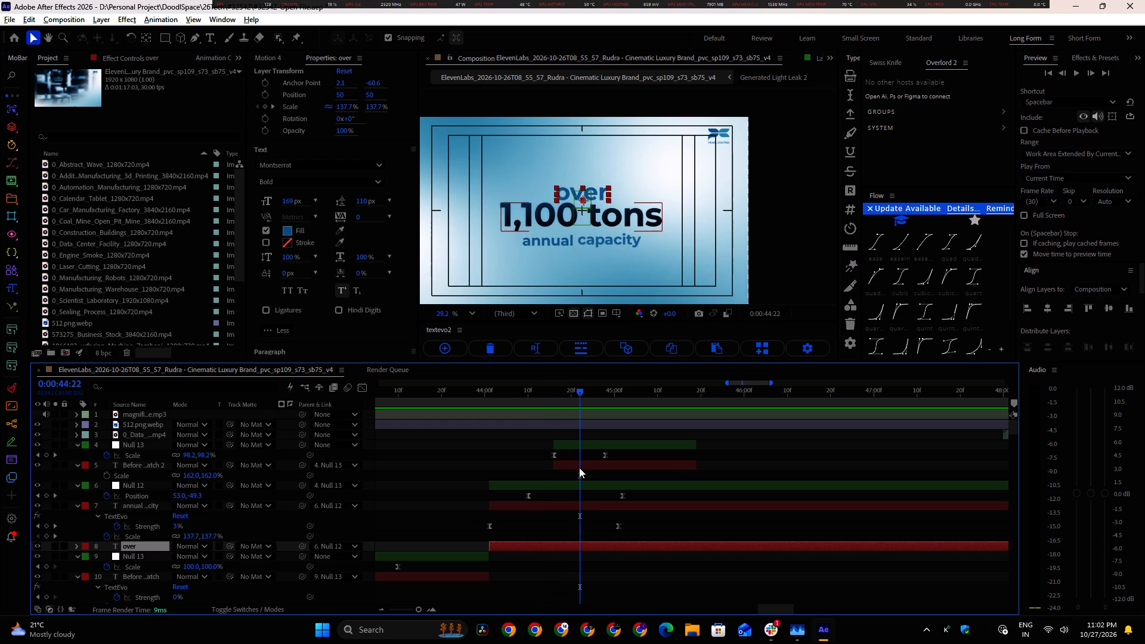
{"action": "left_click", "coordinate": [579, 467]}
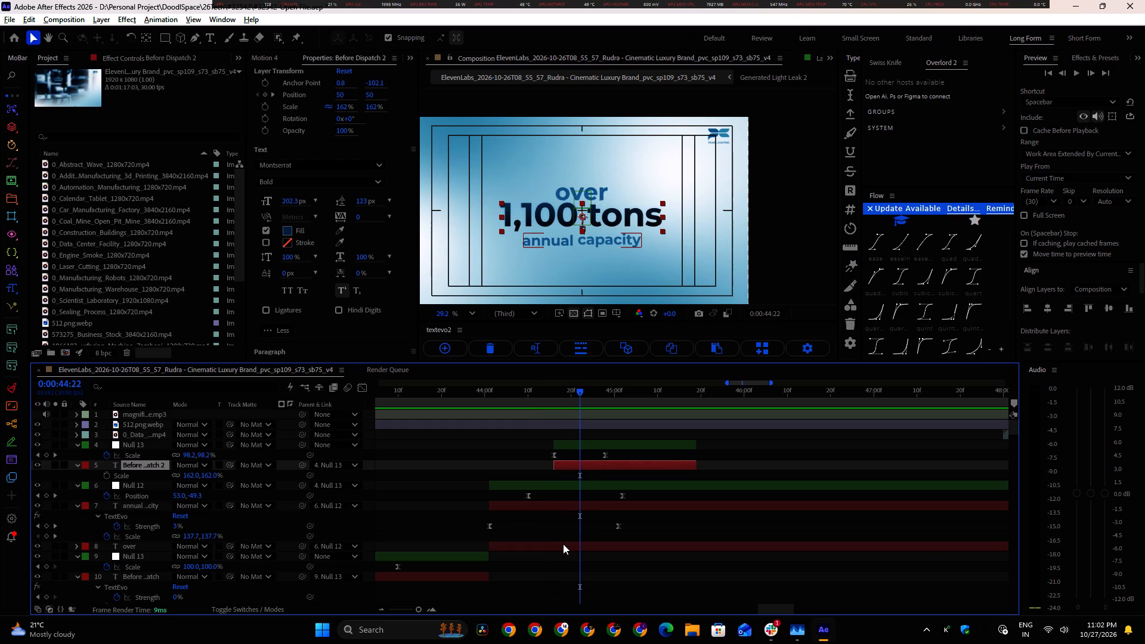
{"action": "left_click", "coordinate": [561, 544]}
{"action": "left_click", "coordinate": [550, 501]}
{"action": "left_click_drag", "start_coordinate": [543, 507], "coordinate": [605, 507]}
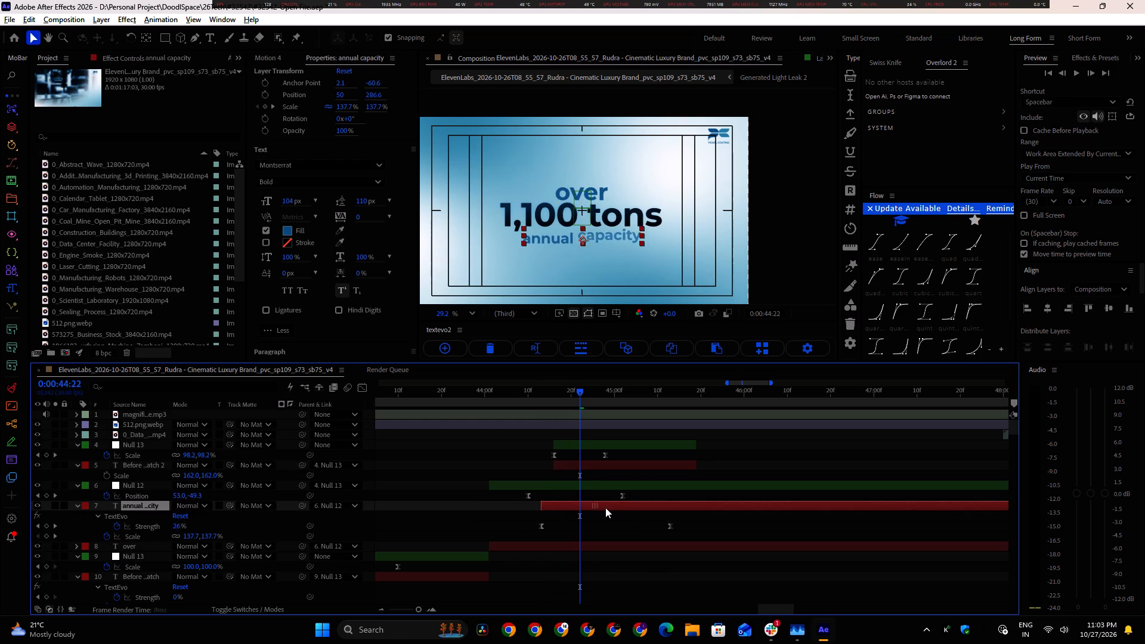
{"action": "left_click_drag", "start_coordinate": [605, 507], "coordinate": [612, 507]}
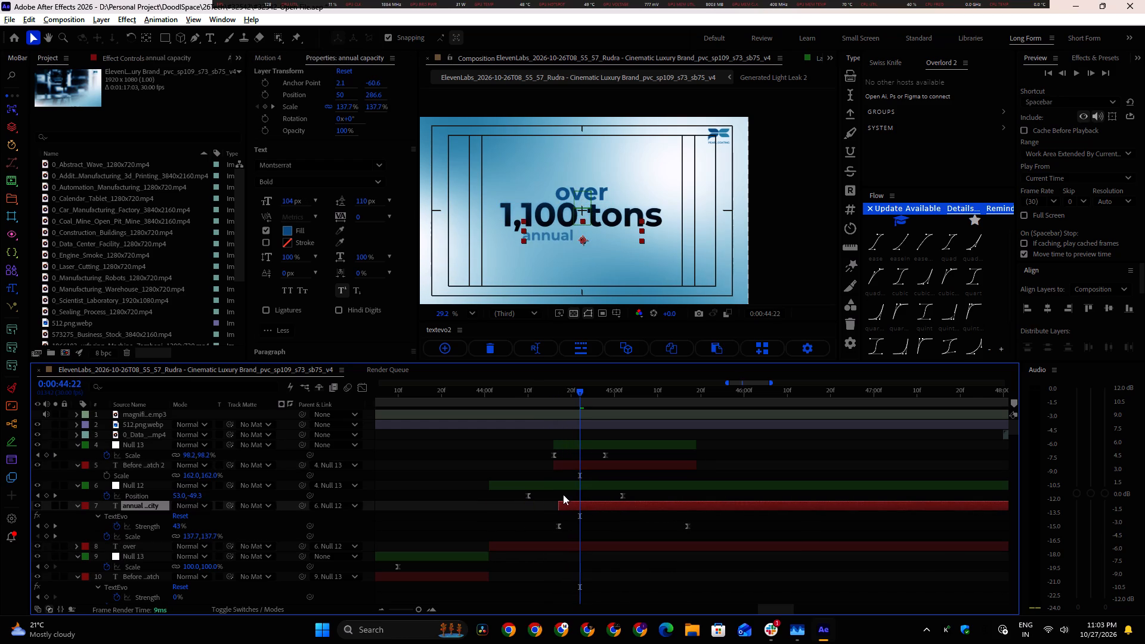
Set the TextEvo transform Position Y to 64 on the "annual capacity" layer and scrub through its reveal.
{"action": "left_click", "coordinate": [150, 60]}
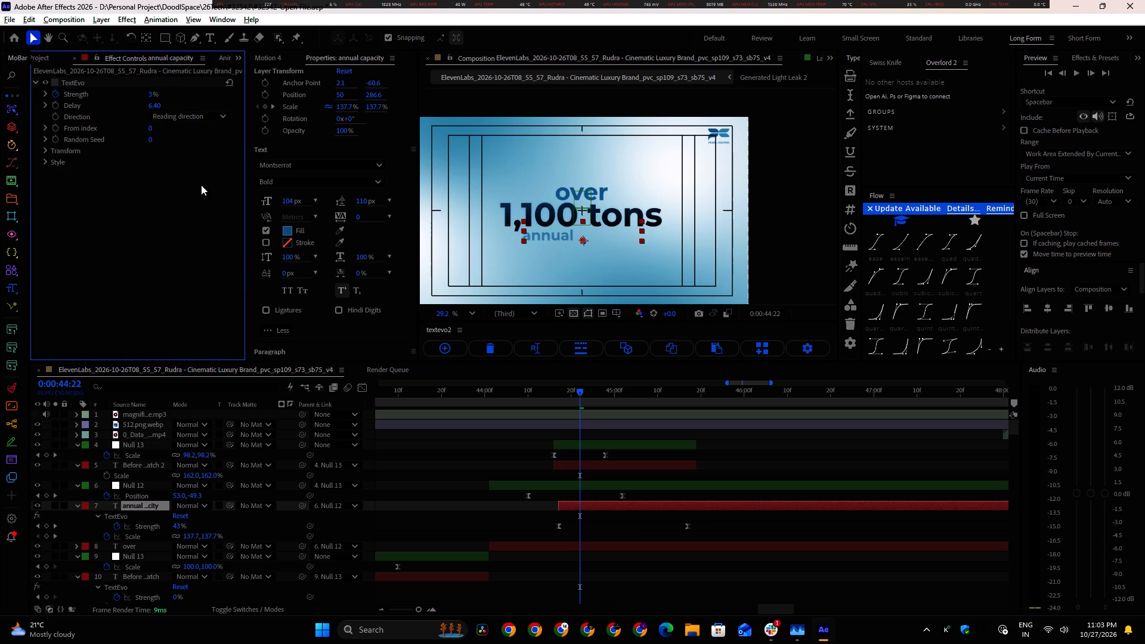
{"action": "left_click", "coordinate": [48, 150]}
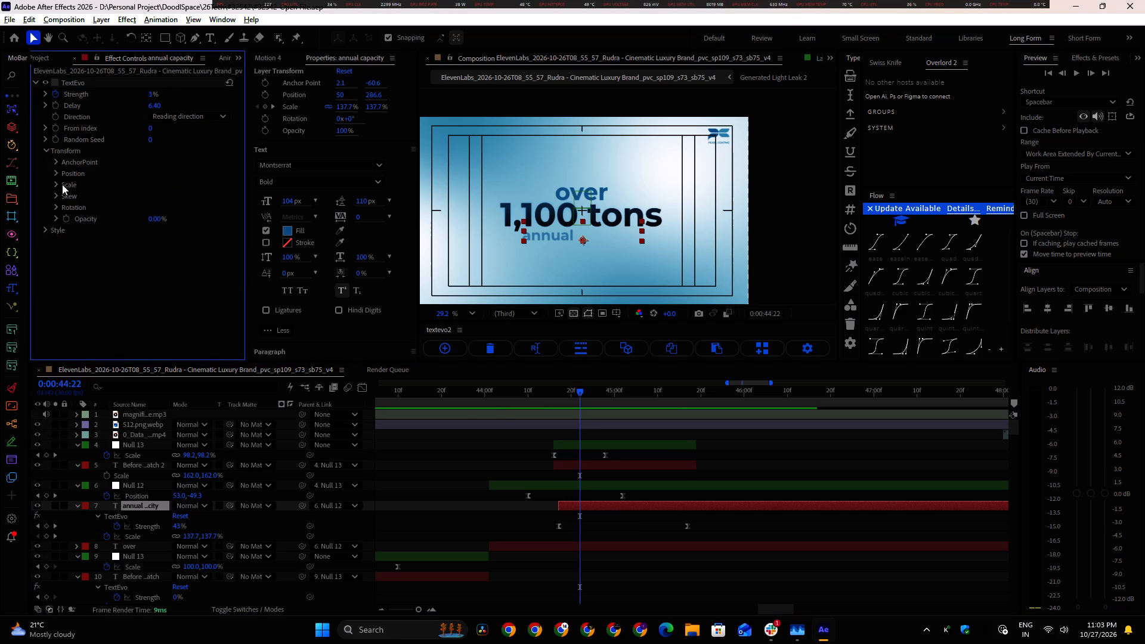
{"action": "left_click", "coordinate": [56, 174]}
{"action": "left_click_drag", "start_coordinate": [159, 196], "coordinate": [226, 198]}
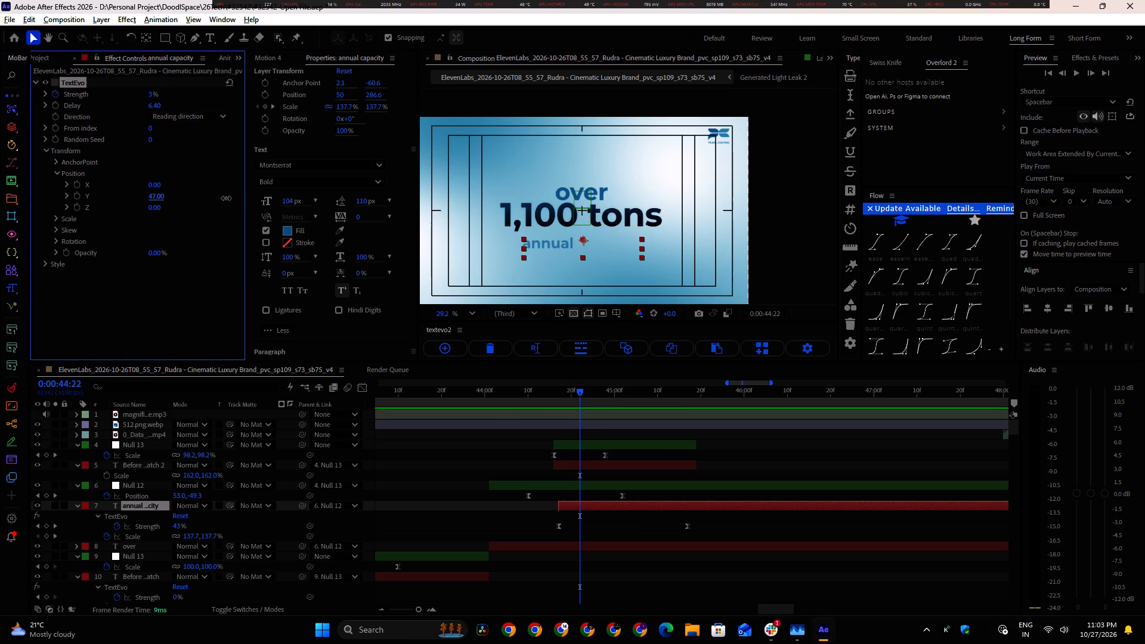
{"action": "left_click_drag", "start_coordinate": [226, 198], "coordinate": [239, 201]}
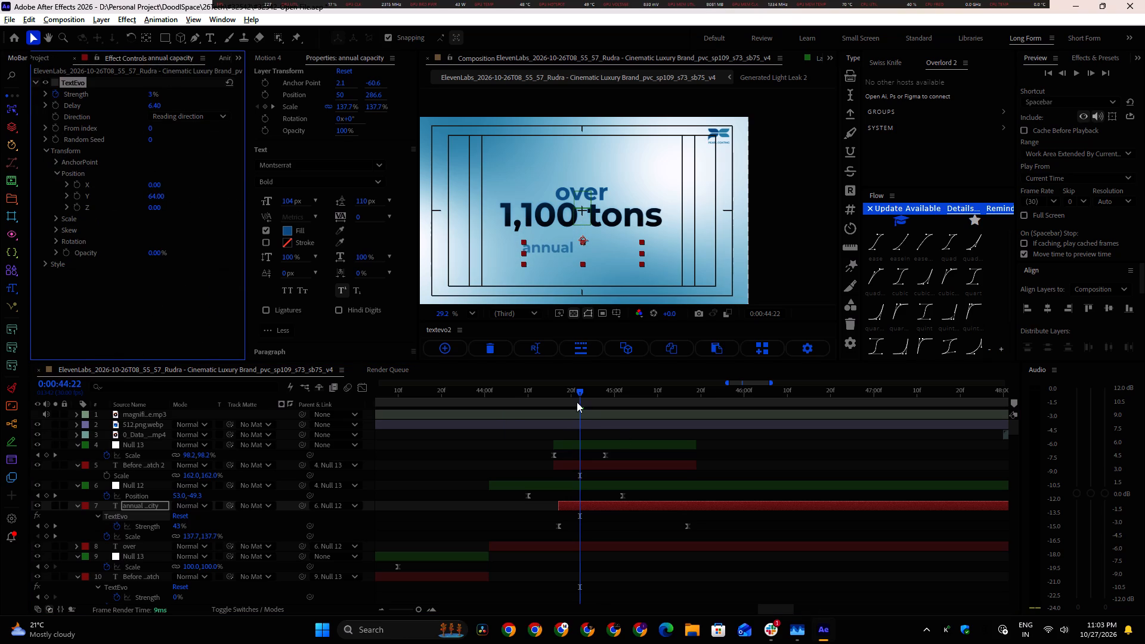
{"action": "left_click_drag", "start_coordinate": [578, 391], "coordinate": [675, 414]}
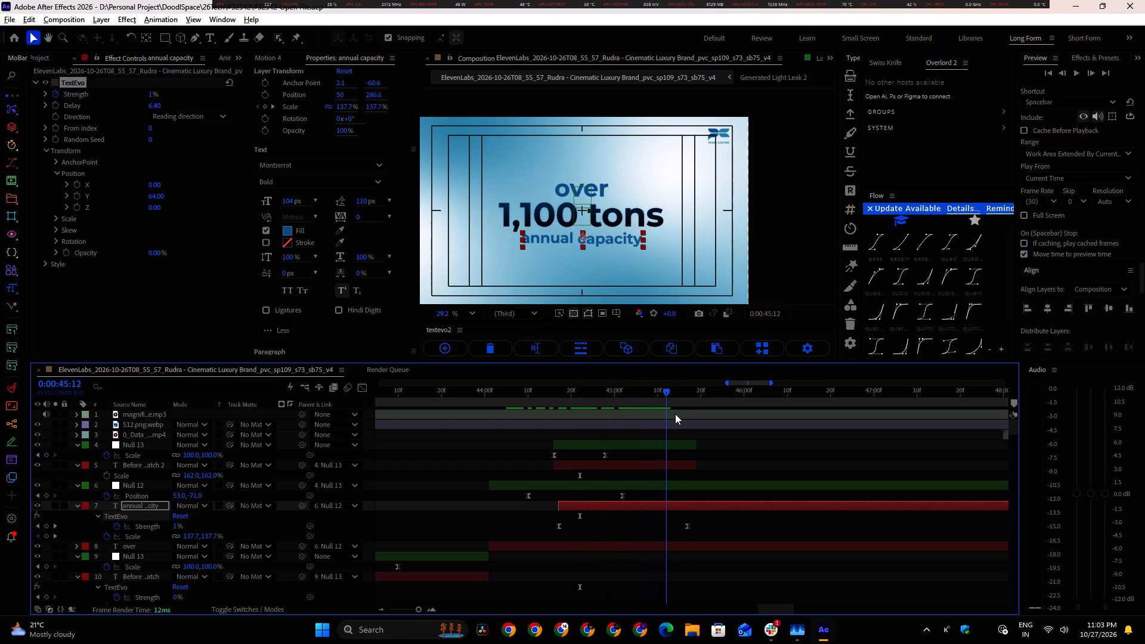
{"action": "left_click_drag", "start_coordinate": [675, 414], "coordinate": [663, 423]}
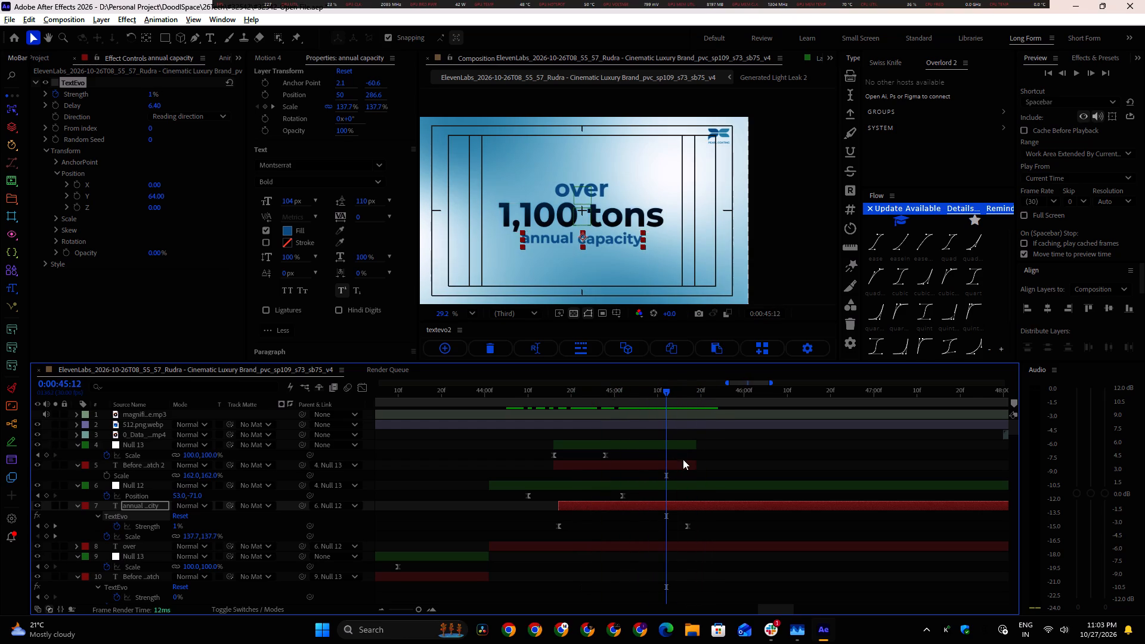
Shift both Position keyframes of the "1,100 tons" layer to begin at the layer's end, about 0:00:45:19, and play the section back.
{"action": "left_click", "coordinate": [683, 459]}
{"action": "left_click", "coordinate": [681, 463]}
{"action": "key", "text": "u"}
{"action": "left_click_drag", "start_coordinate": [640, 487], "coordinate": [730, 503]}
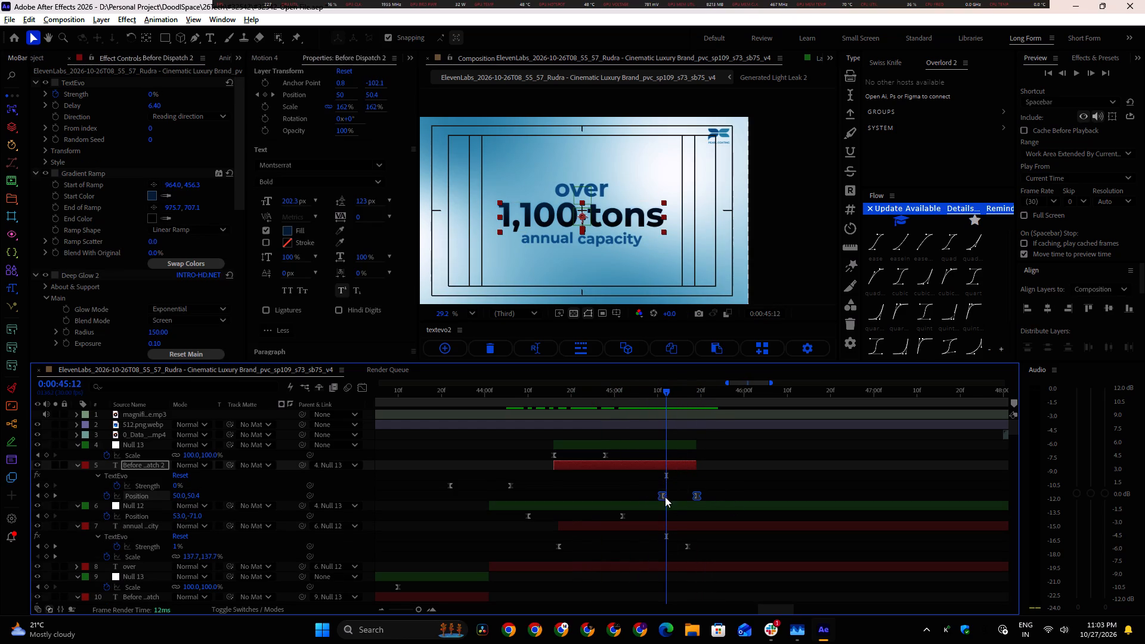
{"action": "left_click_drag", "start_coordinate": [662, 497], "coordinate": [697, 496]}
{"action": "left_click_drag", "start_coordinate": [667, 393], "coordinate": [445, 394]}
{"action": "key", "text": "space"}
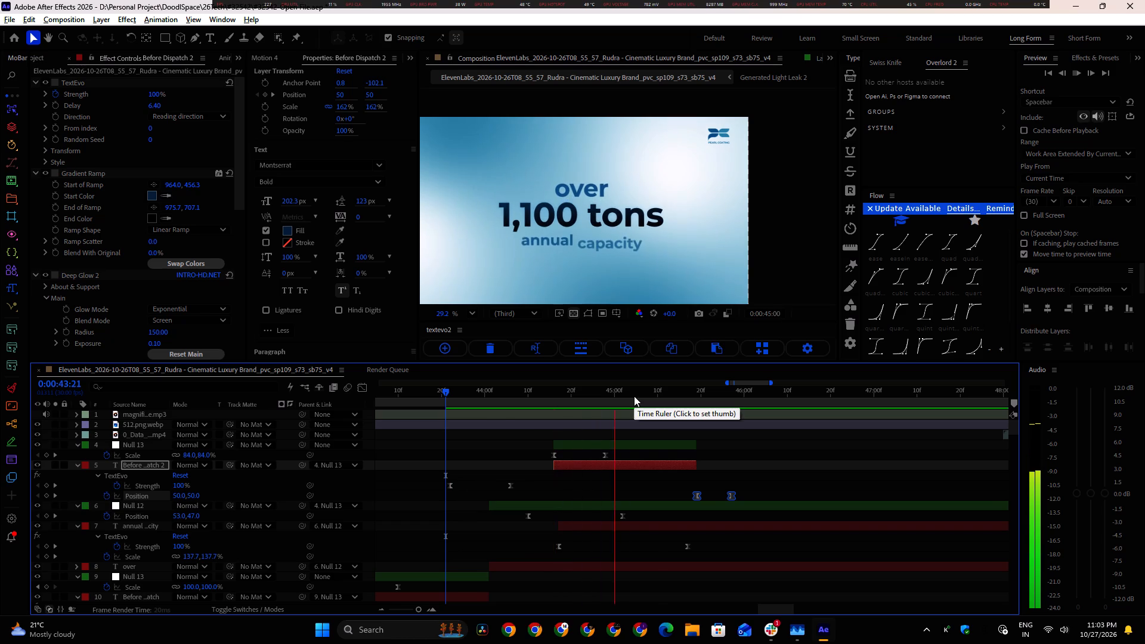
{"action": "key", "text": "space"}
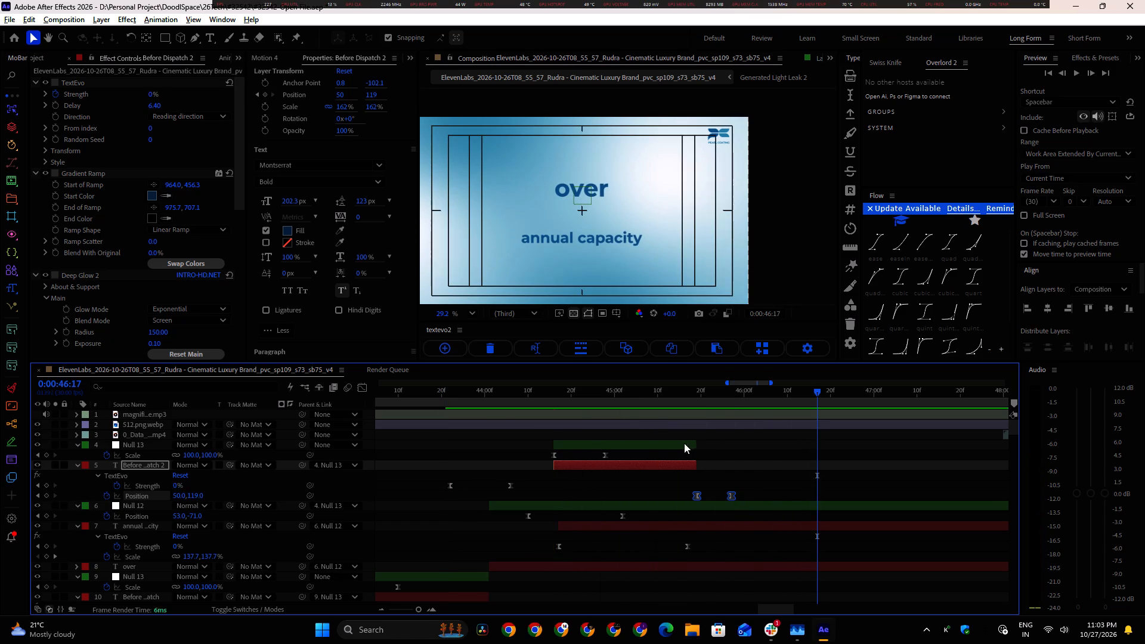
Extend the "1,100 tons" layer and the Null 13 above it to end at about 0:00:47:08, and play the section back.
{"action": "left_click", "coordinate": [684, 443]}
{"action": "left_click", "coordinate": [684, 465], "text": "shift"}
{"action": "left_click_drag", "start_coordinate": [694, 463], "coordinate": [905, 479]}
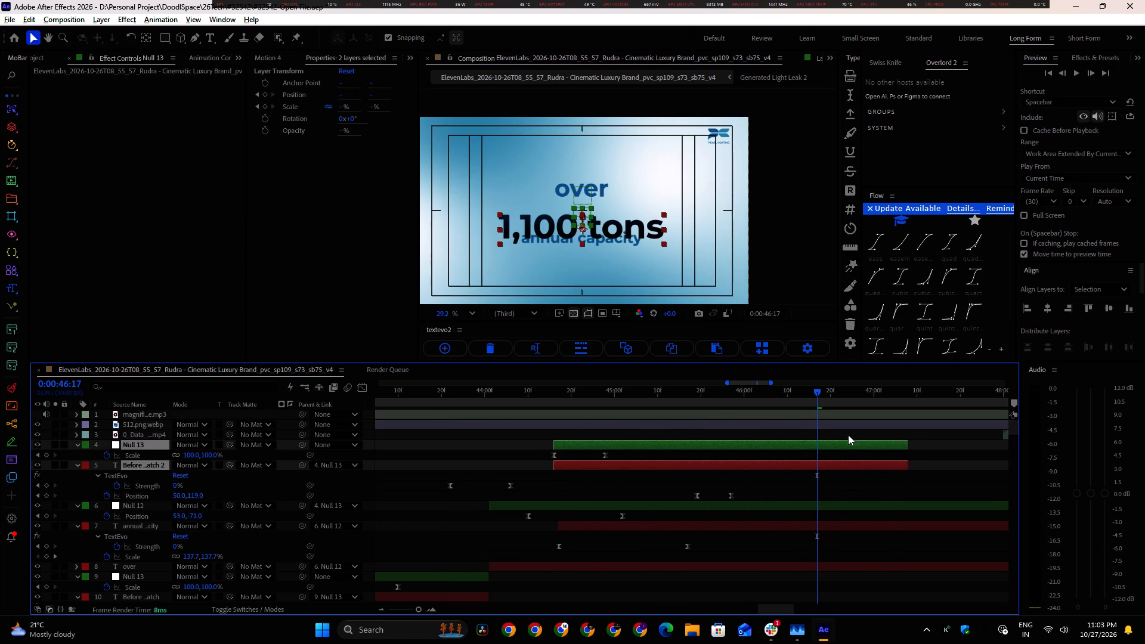
{"action": "left_click_drag", "start_coordinate": [787, 394], "coordinate": [457, 420]}
{"action": "key", "text": "space"}
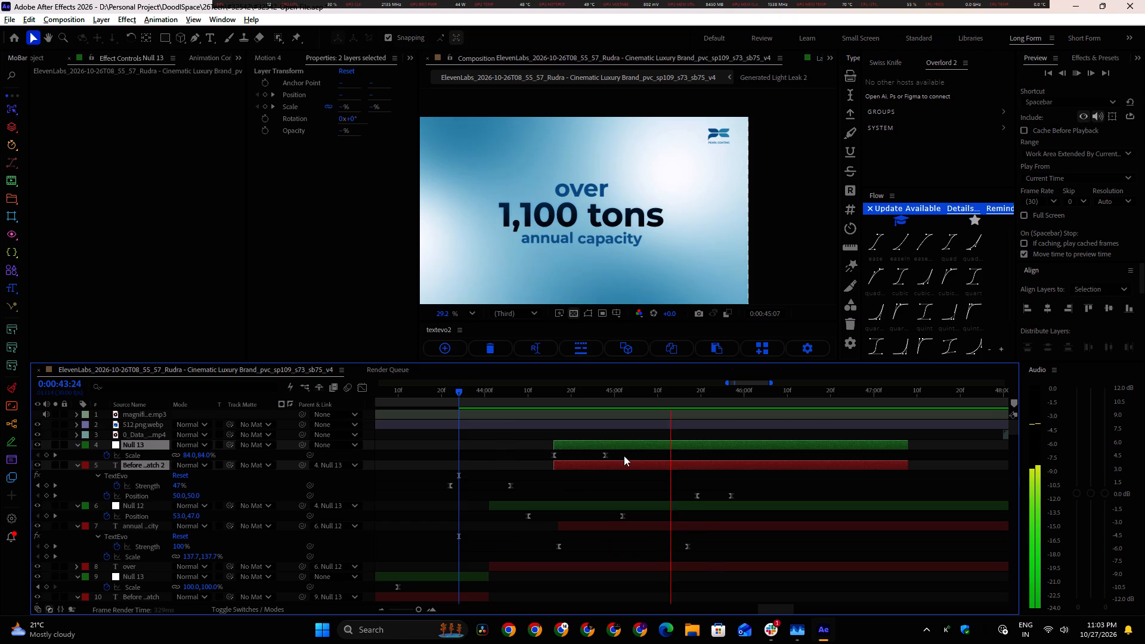
{"action": "key", "text": "space"}
Shift the TextEvo Strength keyframes of the "1,100 tons" layer to the layer's start, at about 0:00:44:17, and scrub through the reveal.
{"action": "left_click", "coordinate": [581, 482]}
{"action": "left_click", "coordinate": [586, 467]}
{"action": "left_click_drag", "start_coordinate": [436, 479], "coordinate": [550, 493]}
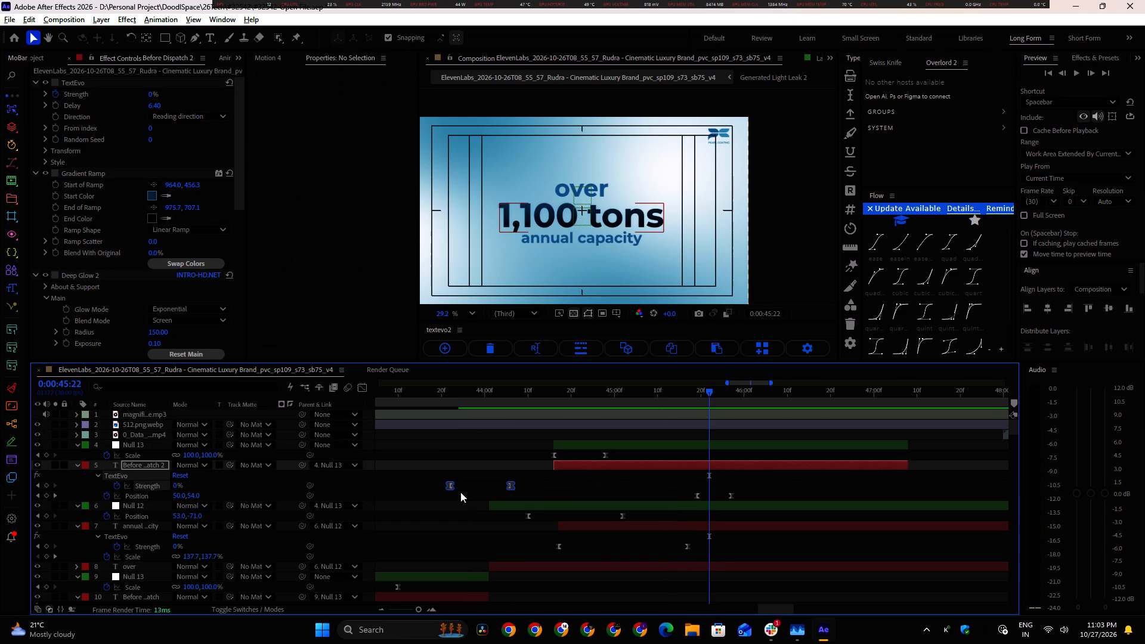
{"action": "left_click_drag", "start_coordinate": [447, 486], "coordinate": [566, 487]}
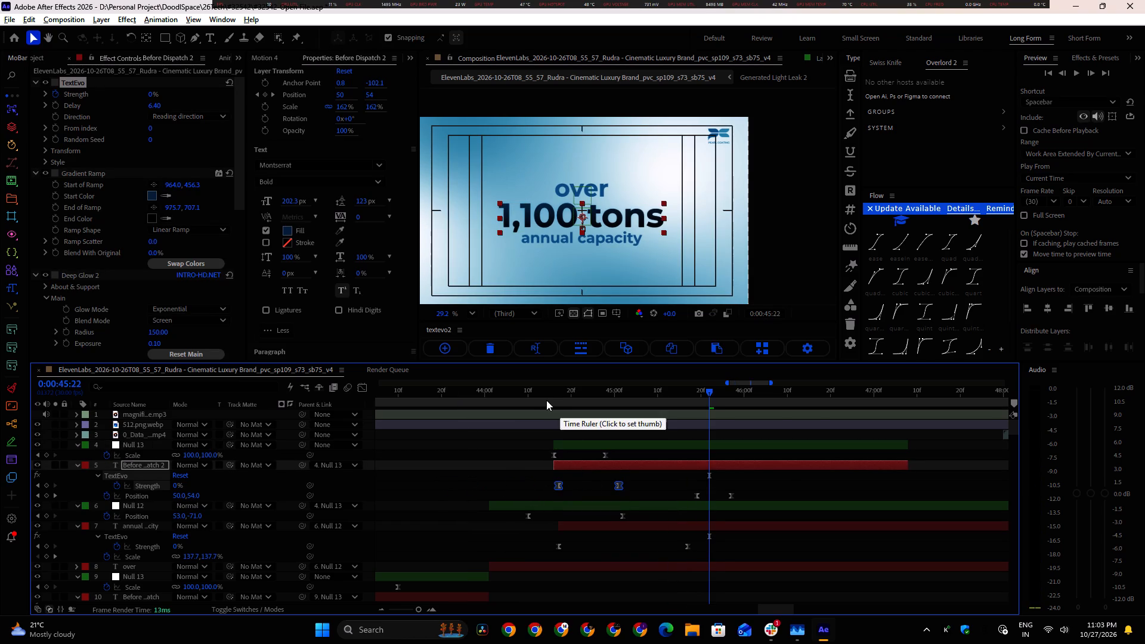
{"action": "left_click_drag", "start_coordinate": [542, 398], "coordinate": [667, 404]}
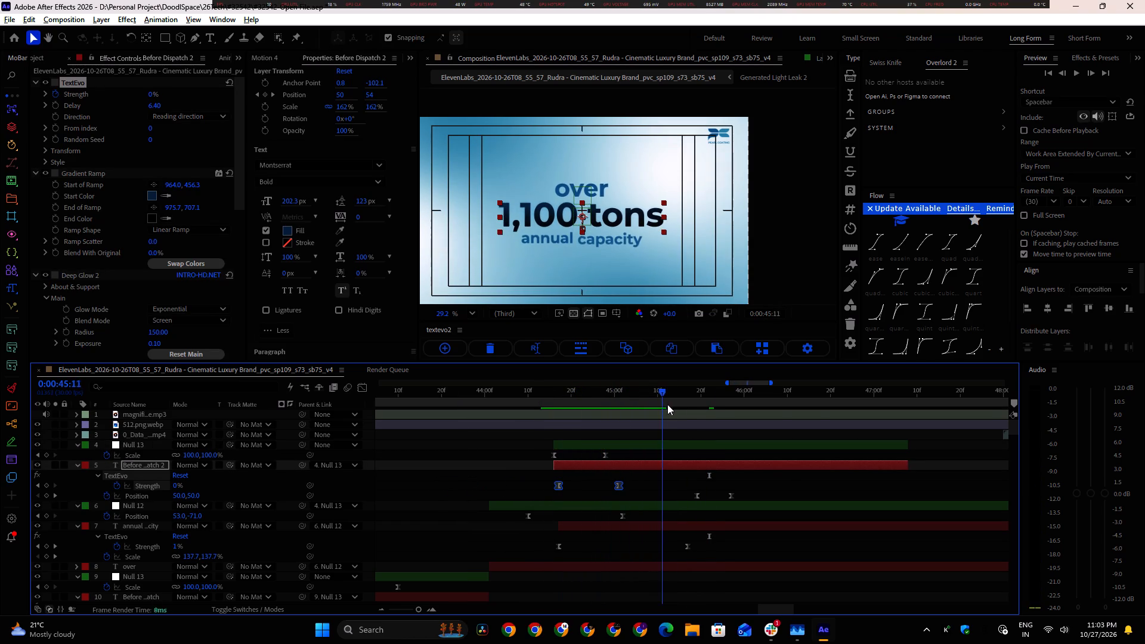
{"action": "left_click_drag", "start_coordinate": [667, 404], "coordinate": [606, 425]}
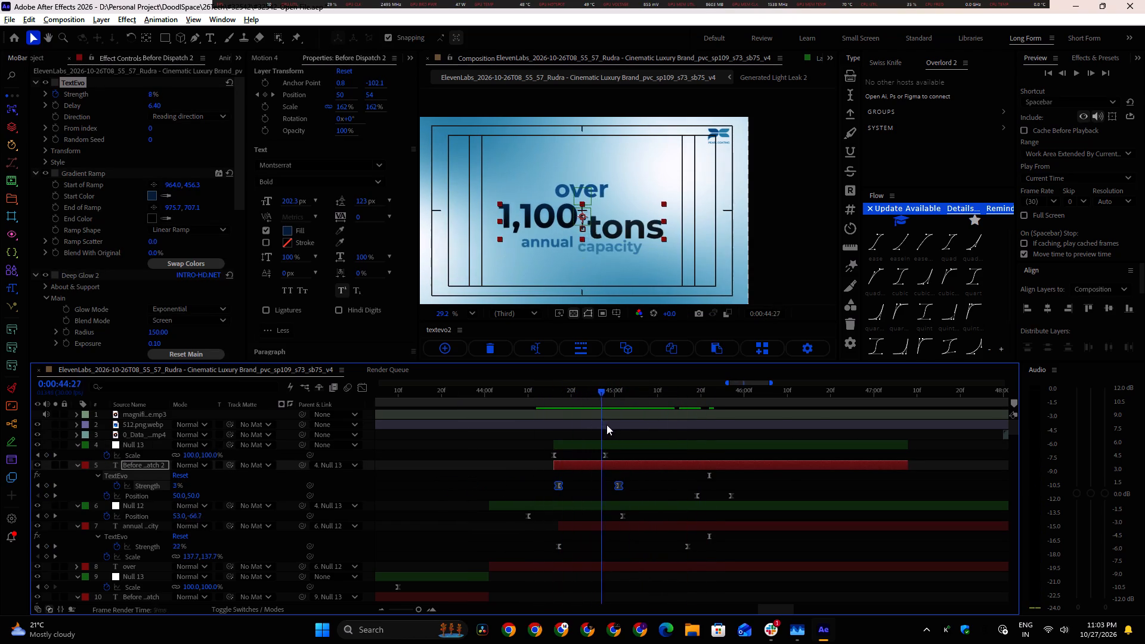
{"action": "left_click_drag", "start_coordinate": [606, 425], "coordinate": [617, 431]}
Make the TextEvo animation of the "1,100 tons" layer based on Letters with the delay adapted automatically, and play the reveal back.
{"action": "left_click", "coordinate": [597, 472]}
{"action": "left_click", "coordinate": [595, 467]}
{"action": "left_click", "coordinate": [572, 351]}
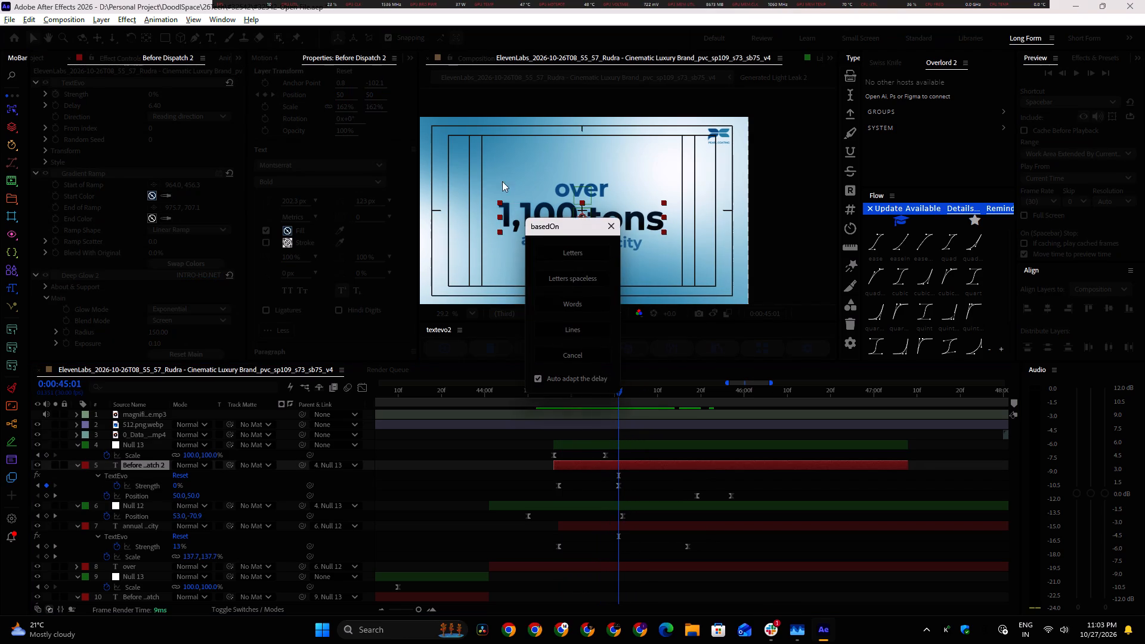
{"action": "left_click", "coordinate": [553, 251]}
{"action": "scroll", "coordinate": [54, 292], "scroll_direction": "down", "scroll_amount": 3}
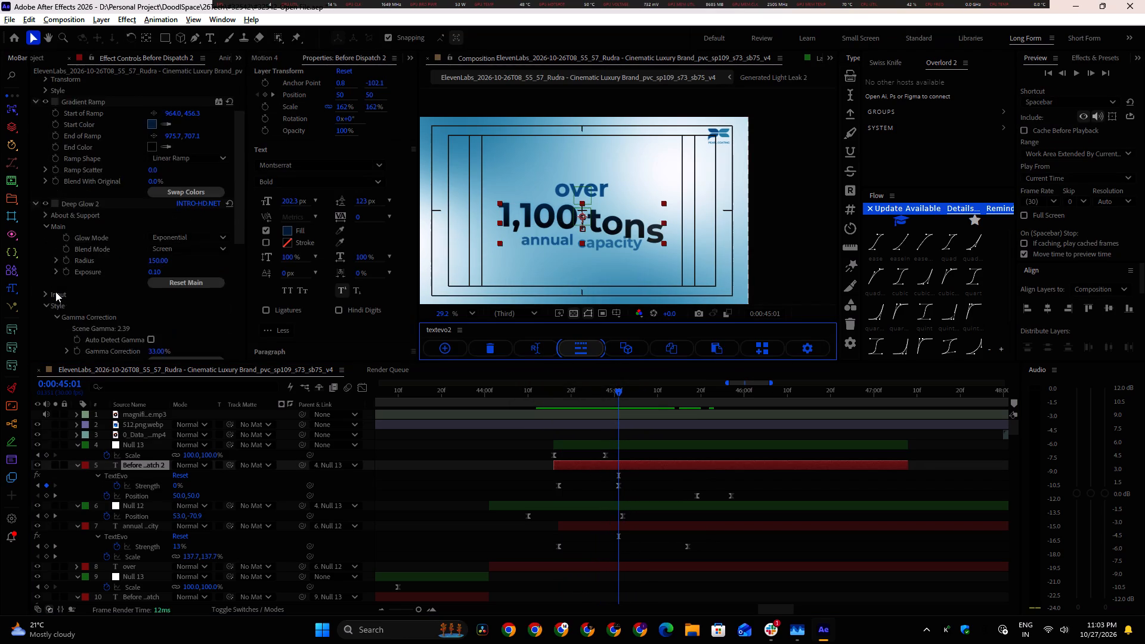
{"action": "scroll", "coordinate": [55, 292], "scroll_direction": "down", "scroll_amount": 2}
{"action": "scroll", "coordinate": [56, 292], "scroll_direction": "up", "scroll_amount": 11}
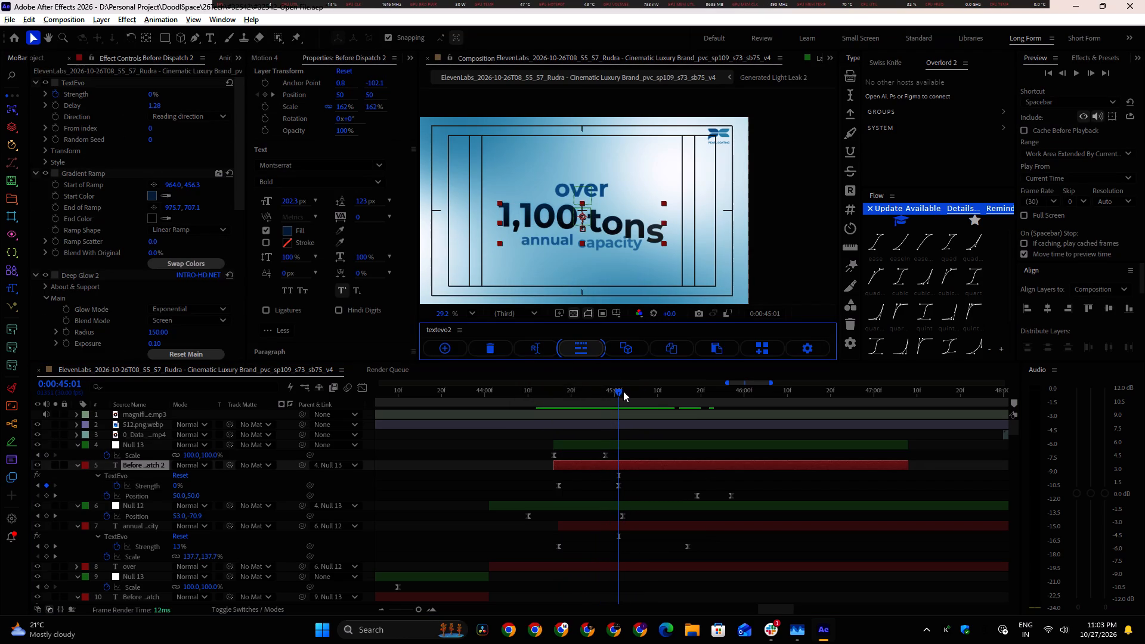
{"action": "left_click_drag", "start_coordinate": [621, 391], "coordinate": [510, 403]}
{"action": "key", "text": "space"}
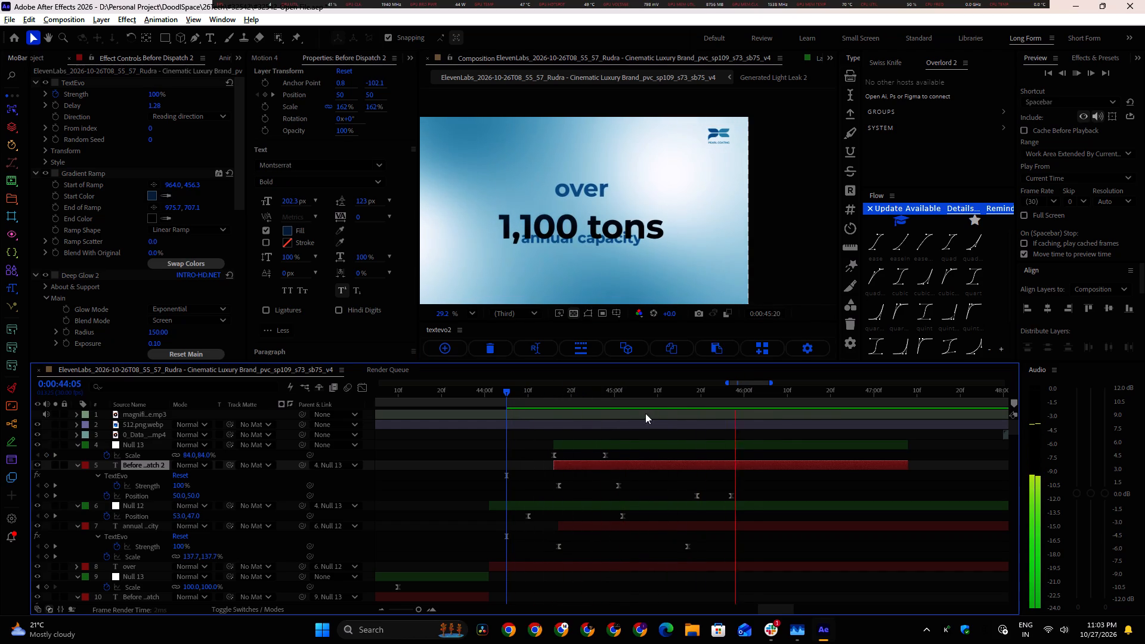
{"action": "key", "text": "space"}
Shift both Position keyframes of the "1,100 tons" layer to begin at the layer's end, about 0:00:47:08.
{"action": "left_click_drag", "start_coordinate": [684, 485], "coordinate": [748, 503]}
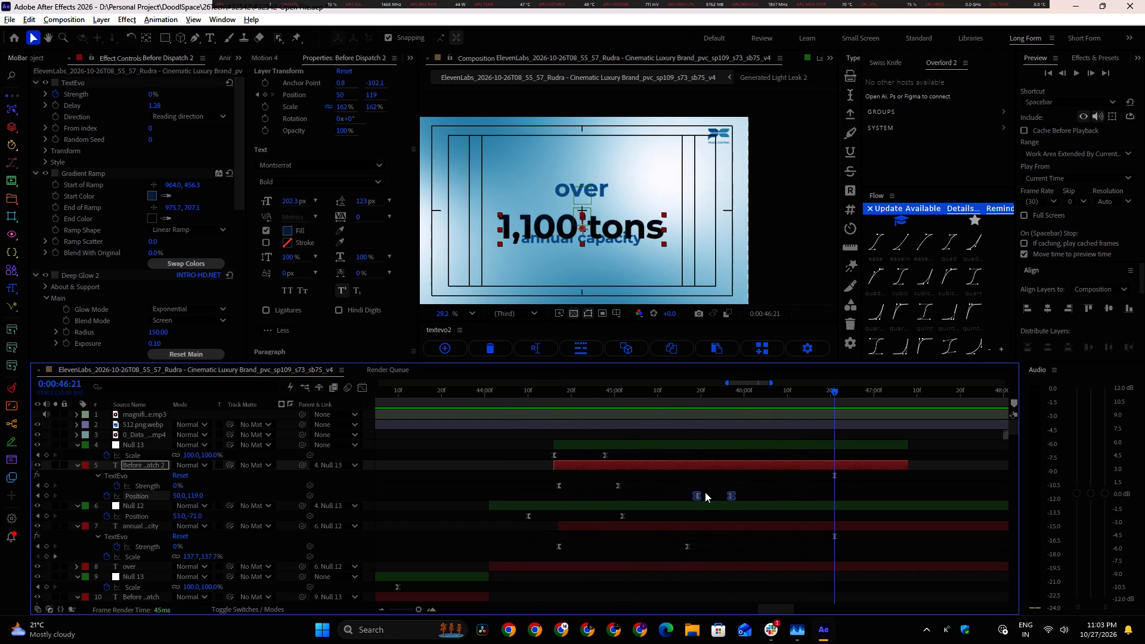
{"action": "left_click_drag", "start_coordinate": [697, 494], "coordinate": [908, 500]}
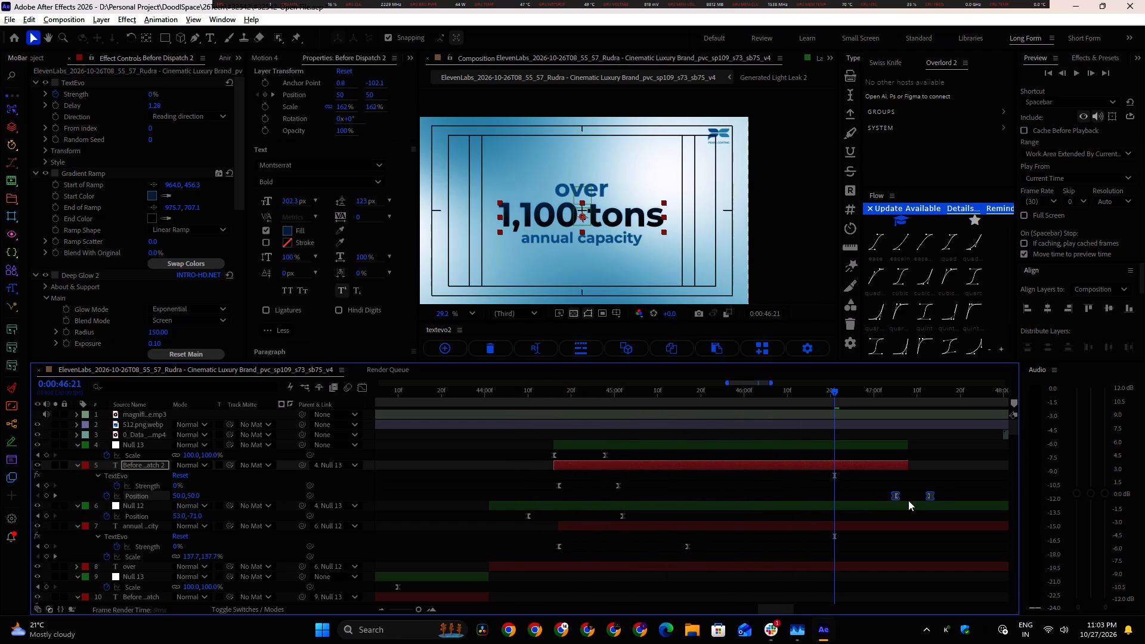
{"action": "left_click_drag", "start_coordinate": [908, 500], "coordinate": [909, 500]}
Move the "annual capacity" layer to start at about 0:00:46:12 and play back the whole text sequence.
{"action": "left_click_drag", "start_coordinate": [578, 527], "coordinate": [799, 538]}
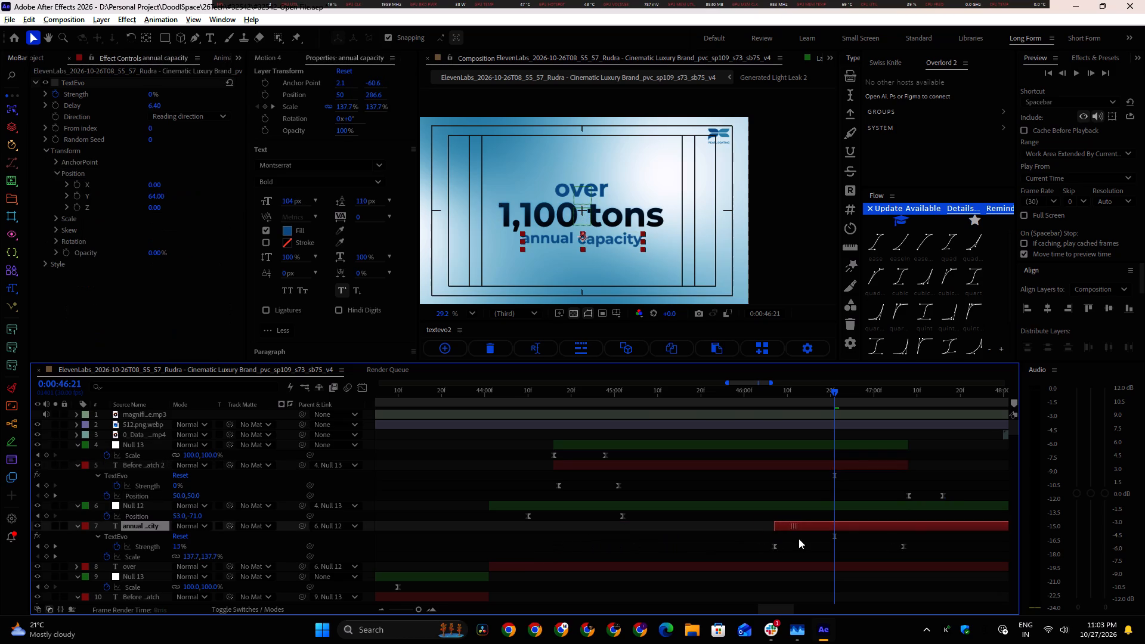
{"action": "left_click_drag", "start_coordinate": [799, 538], "coordinate": [816, 536]}
{"action": "left_click_drag", "start_coordinate": [833, 396], "coordinate": [807, 400]}
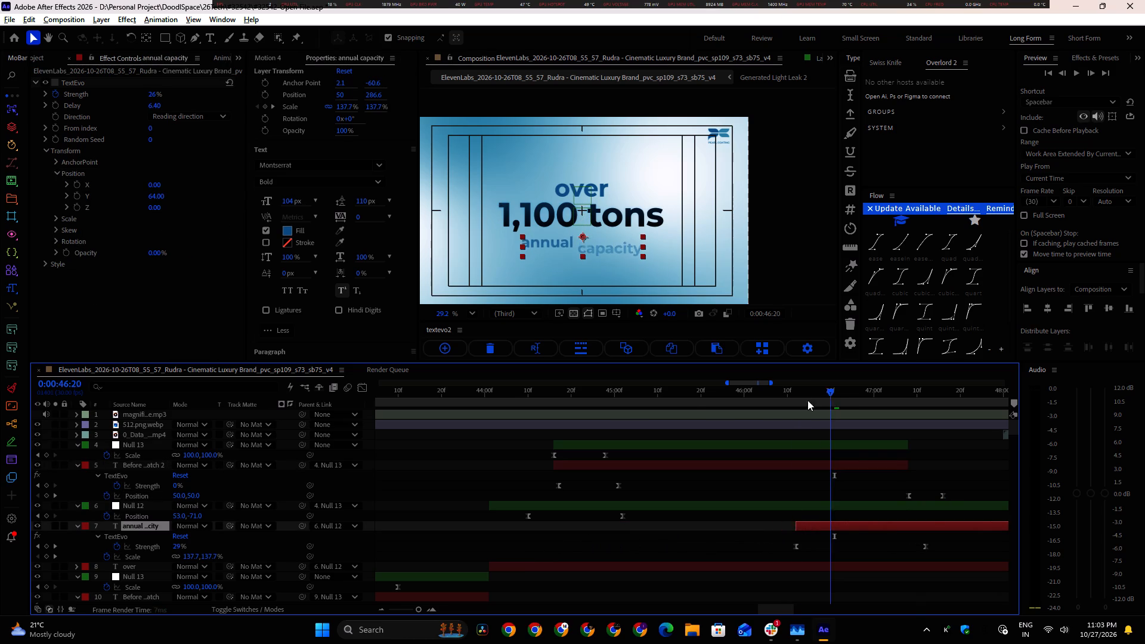
{"action": "left_click_drag", "start_coordinate": [807, 400], "coordinate": [510, 421]}
{"action": "key", "text": "space"}
{"action": "scroll", "coordinate": [725, 473], "scroll_direction": "down", "scroll_amount": 6, "text": "shift"}
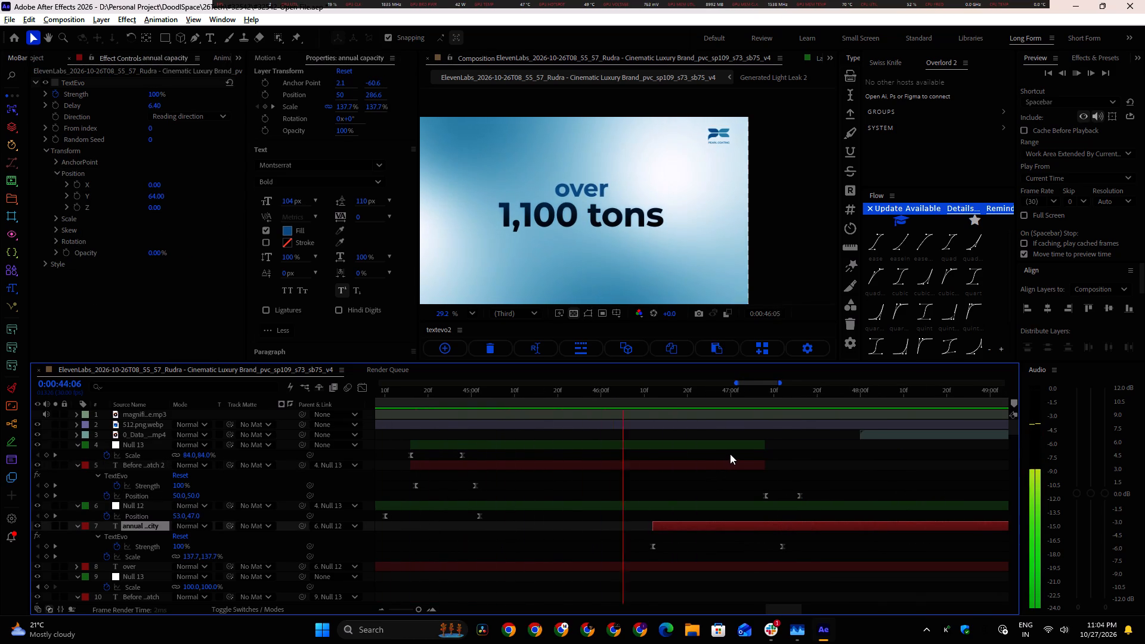
{"action": "key", "text": "space"}
Extend the "1,100 tons" layer and its Null 13 to end where the 0_Data clip begins, at about 0:00:48:00.
{"action": "left_click", "coordinate": [748, 447]}
{"action": "left_click", "coordinate": [748, 463], "text": "shift"}
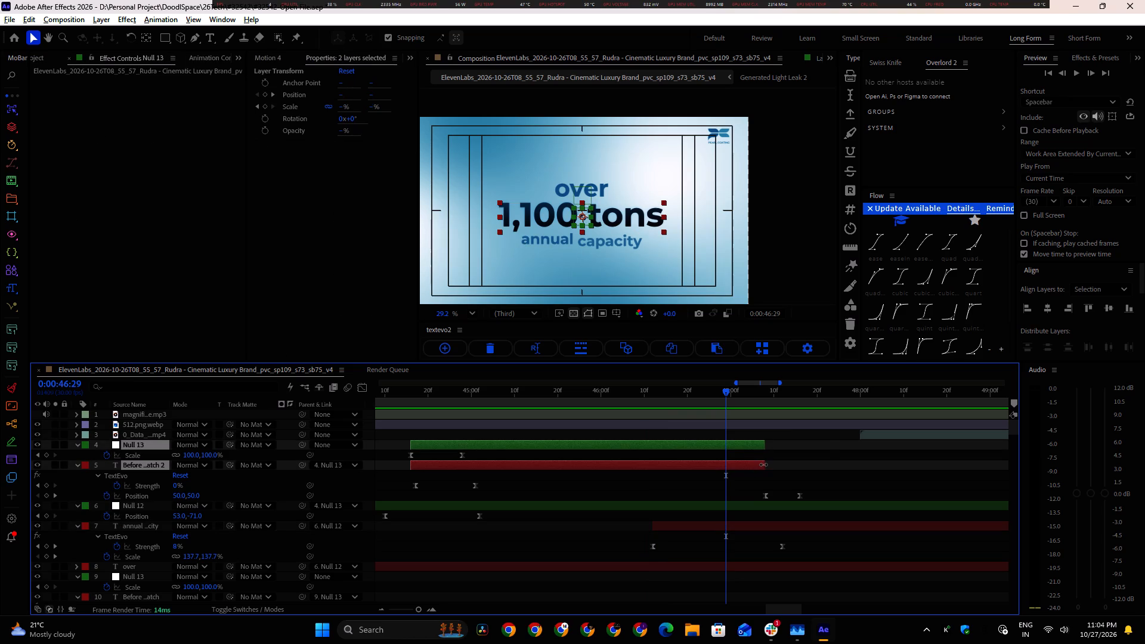
{"action": "left_click_drag", "start_coordinate": [763, 465], "coordinate": [861, 466]}
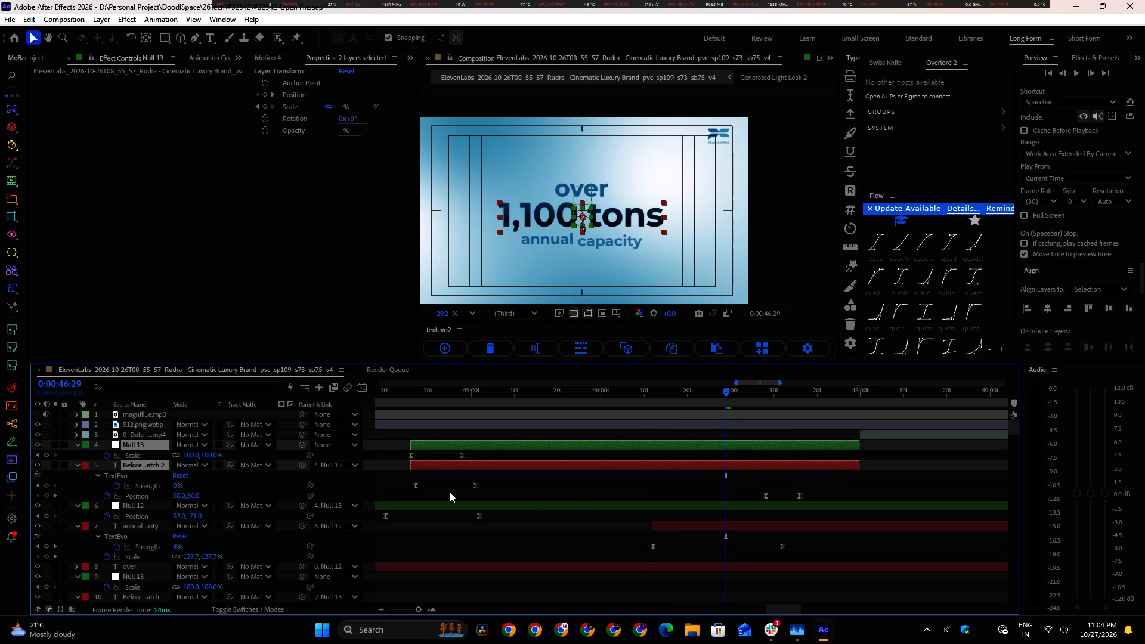
Stretch the Null 13 Scale and "1,100 tons" Strength keyframes so the last Strength keyframe sits at about 0:00:45:26, and play the reveal back.
{"action": "scroll", "coordinate": [444, 466], "scroll_direction": "up", "scroll_amount": 4, "text": "shift"}
{"action": "left_click_drag", "start_coordinate": [465, 455], "coordinate": [603, 494]}
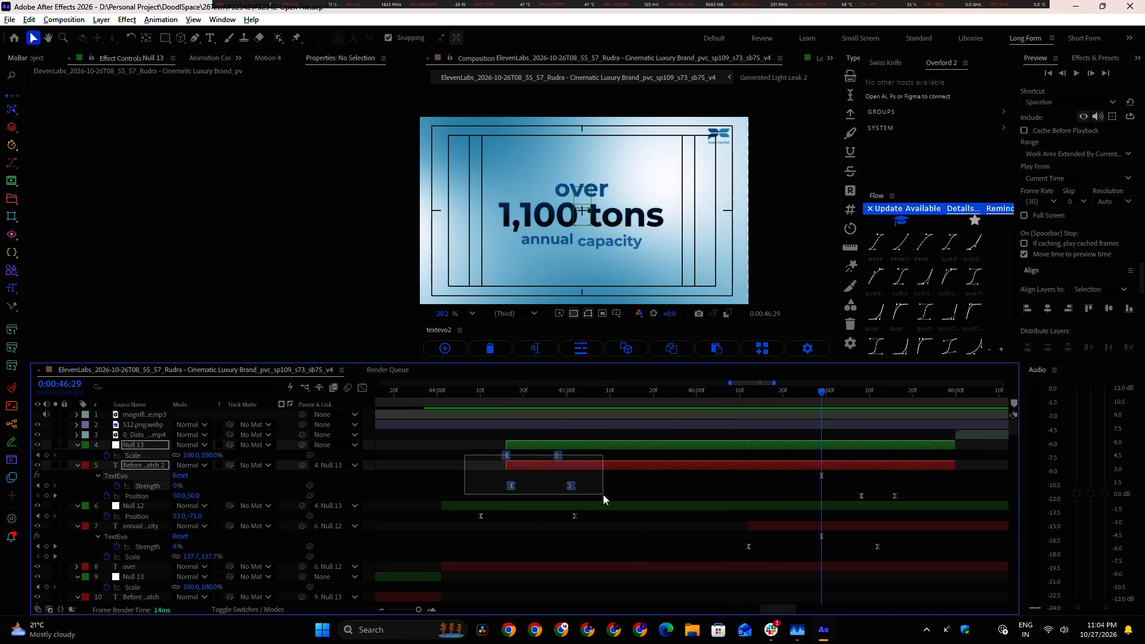
{"action": "left_click_drag", "start_coordinate": [603, 494], "coordinate": [602, 494]}
{"action": "left_click_drag", "start_coordinate": [572, 485], "coordinate": [679, 488], "text": "alt"}
{"action": "left_click", "coordinate": [462, 387]}
{"action": "key", "text": "space"}
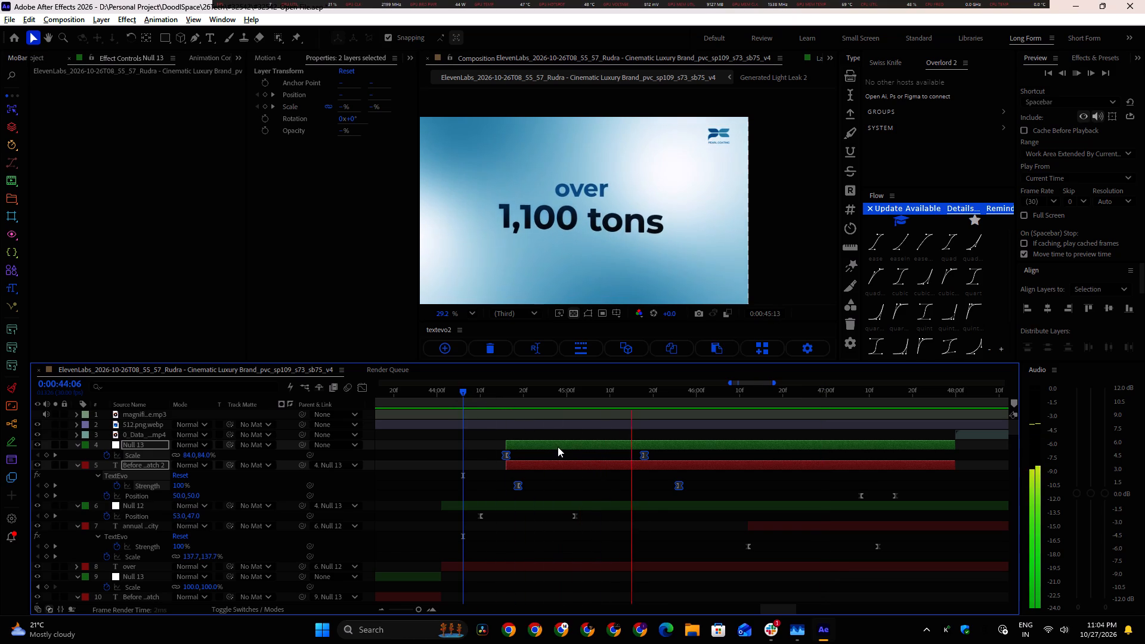
Stop the playback and shift both Position keyframes of the "1,100 tons" layer so the last sits at the layer's end, about 0:00:48:00.
{"action": "scroll", "coordinate": [631, 453], "scroll_direction": "down", "scroll_amount": 2, "text": "alt"}
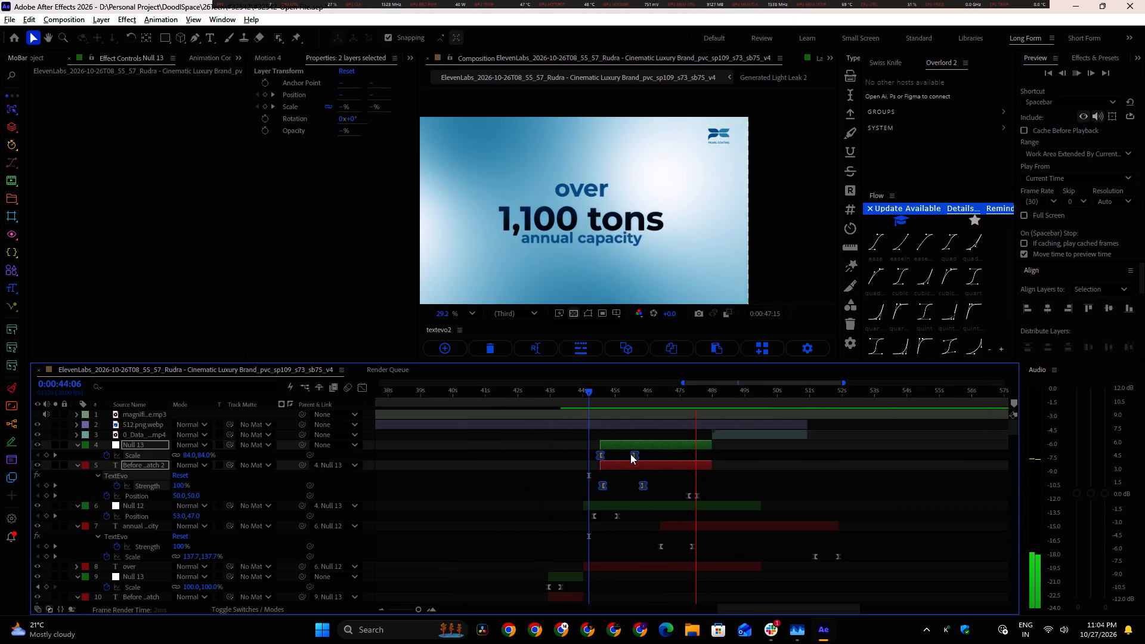
{"action": "key", "text": "space"}
{"action": "scroll", "coordinate": [706, 488], "scroll_direction": "up", "scroll_amount": 2, "text": "alt"}
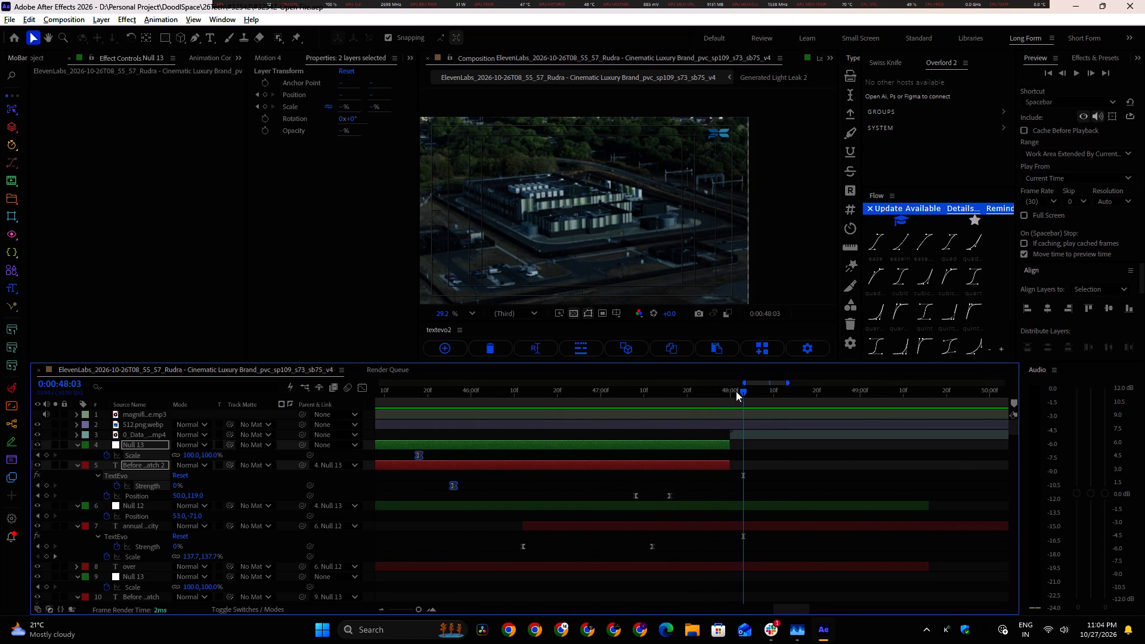
{"action": "left_click_drag", "start_coordinate": [739, 389], "coordinate": [716, 395]}
{"action": "left_click_drag", "start_coordinate": [615, 488], "coordinate": [685, 499]}
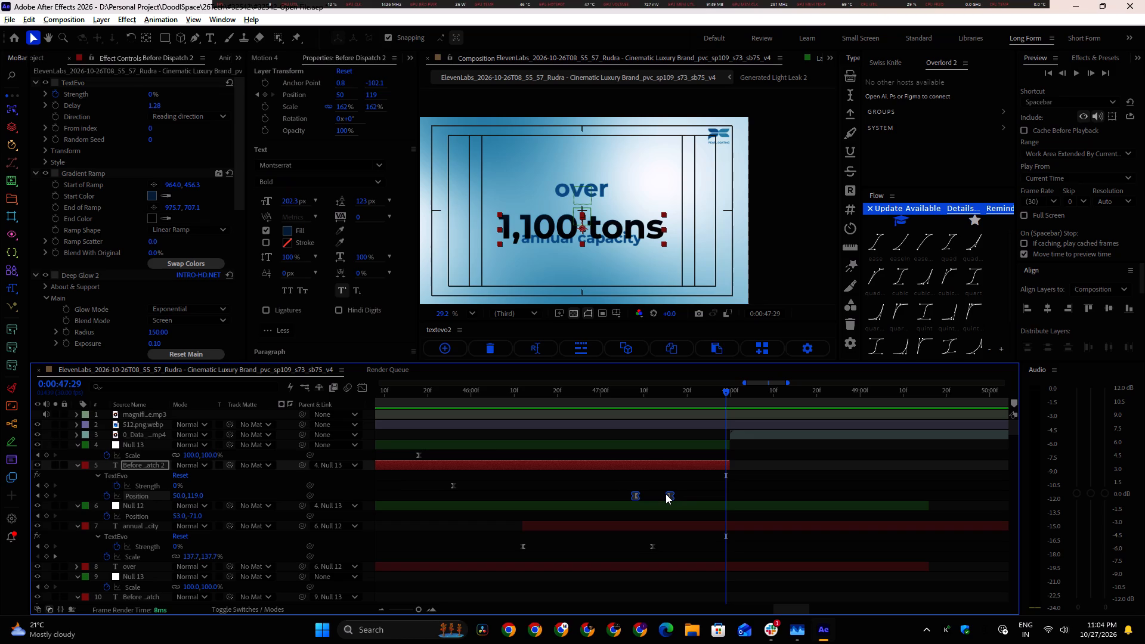
{"action": "left_click_drag", "start_coordinate": [667, 494], "coordinate": [735, 496]}
Parent the "annual capacity" layer to the "1,100 tons" layer and scrub around 0:00:47:15 to check the linked motion.
{"action": "left_click_drag", "start_coordinate": [725, 390], "coordinate": [664, 406]}
{"action": "left_click", "coordinate": [624, 530]}
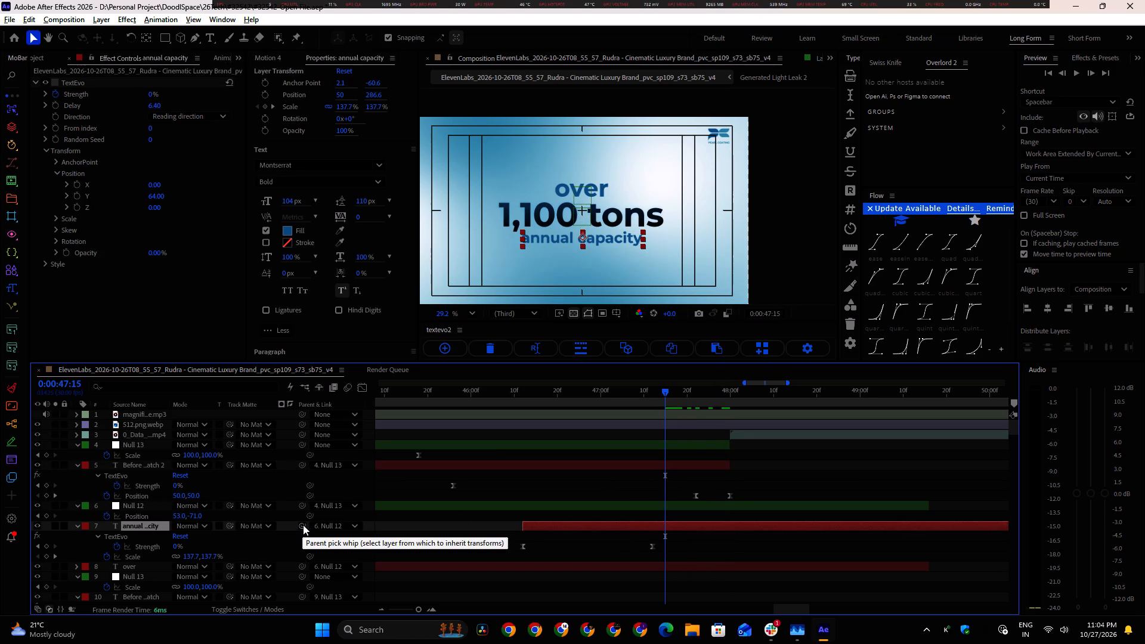
{"action": "left_click_drag", "start_coordinate": [303, 525], "coordinate": [648, 478]}
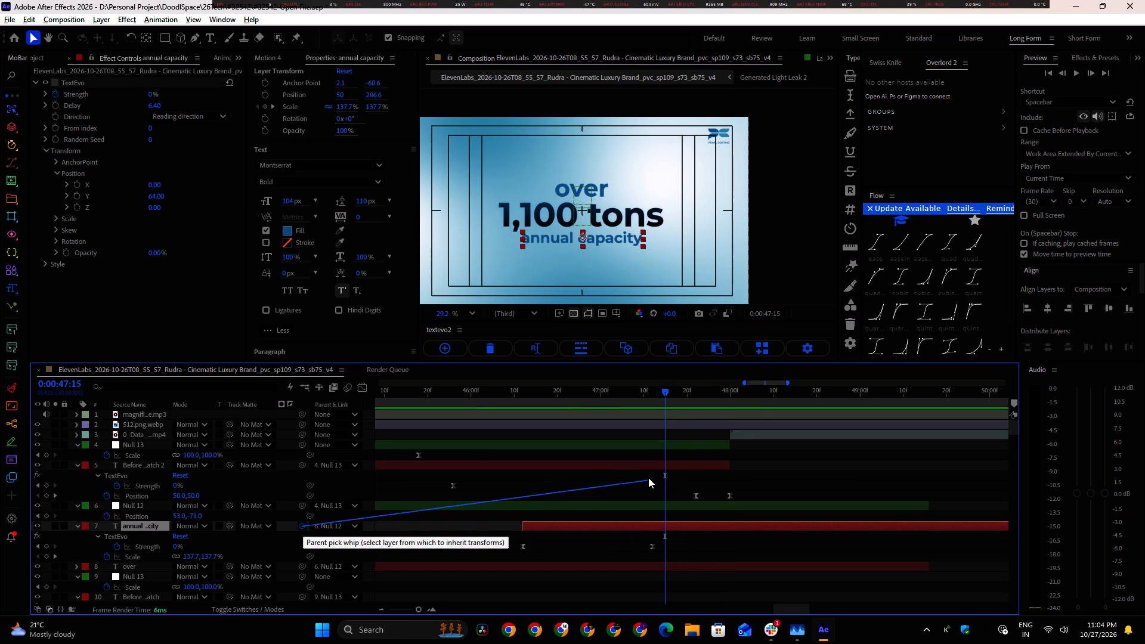
{"action": "left_click_drag", "start_coordinate": [648, 478], "coordinate": [652, 465]}
{"action": "left_click_drag", "start_coordinate": [668, 389], "coordinate": [700, 400]}
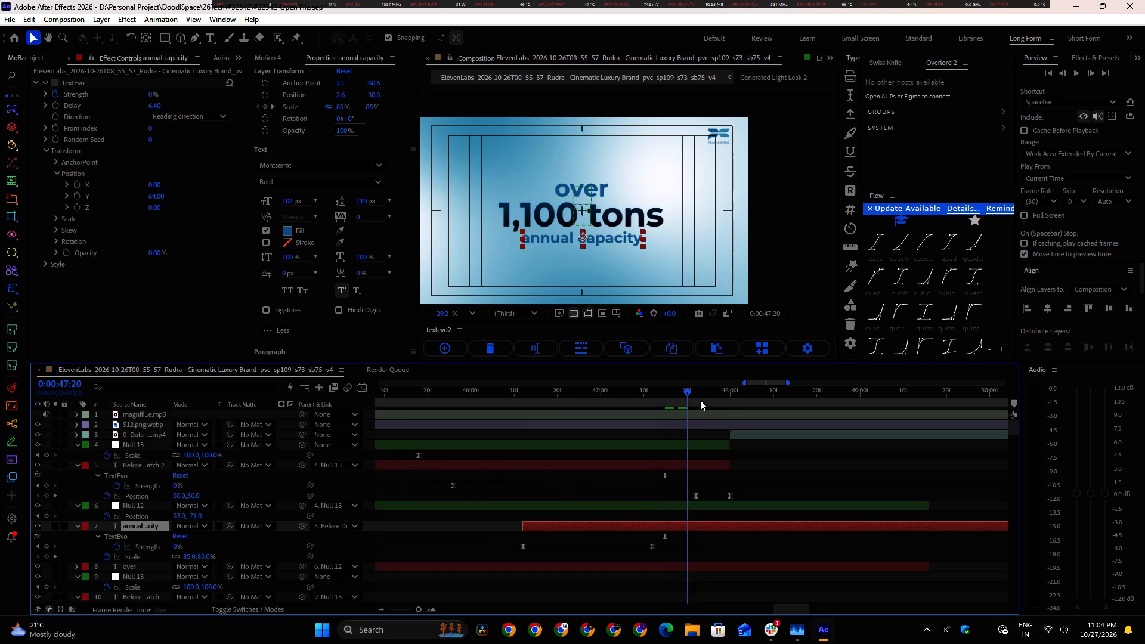
{"action": "left_click_drag", "start_coordinate": [700, 400], "coordinate": [633, 418]}
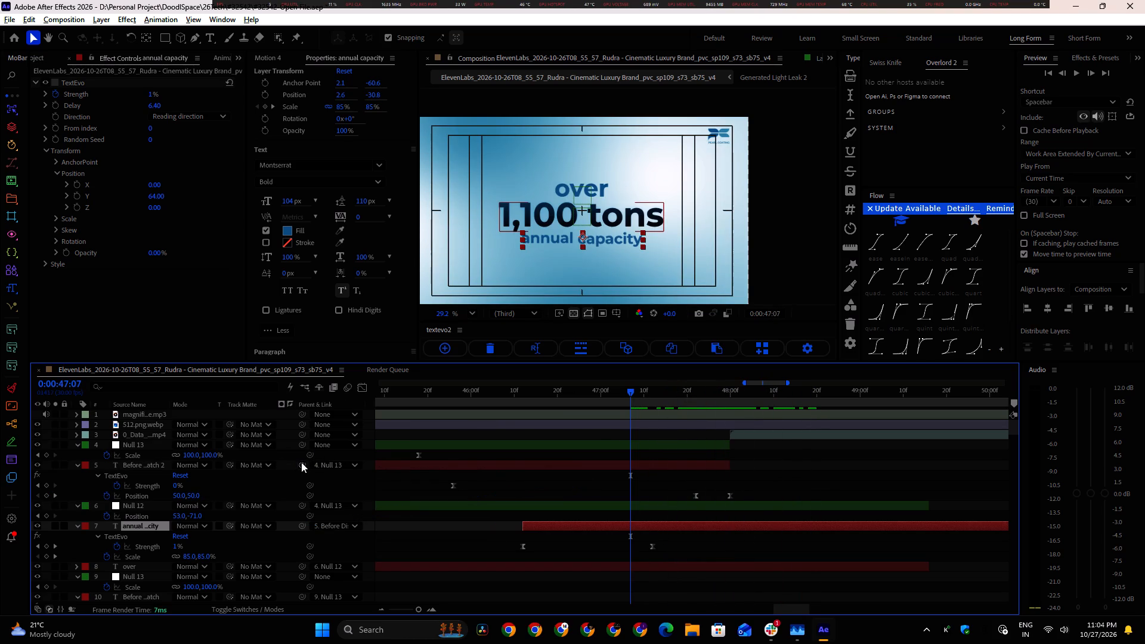
Scrub through the "over 1,100 tons annual capacity" sequence from about 0:00:44:26 to 0:00:47:21 to check the text animation.
{"action": "scroll", "coordinate": [410, 487], "scroll_direction": "up", "scroll_amount": 3, "text": "shift"}
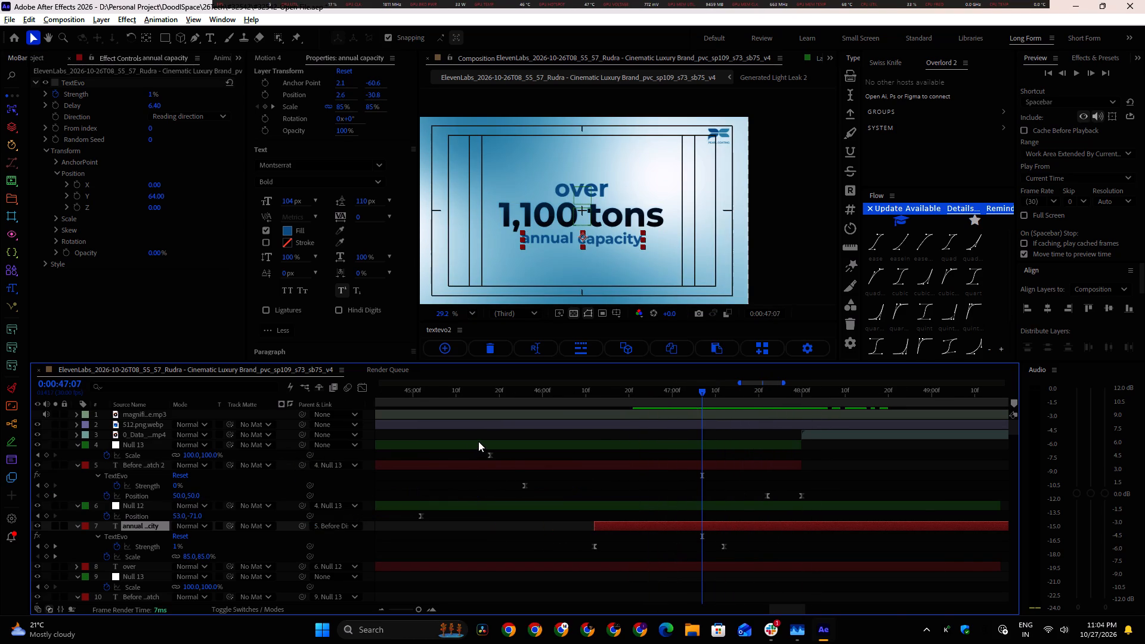
{"action": "scroll", "coordinate": [530, 467], "scroll_direction": "down", "scroll_amount": 1, "text": "alt"}
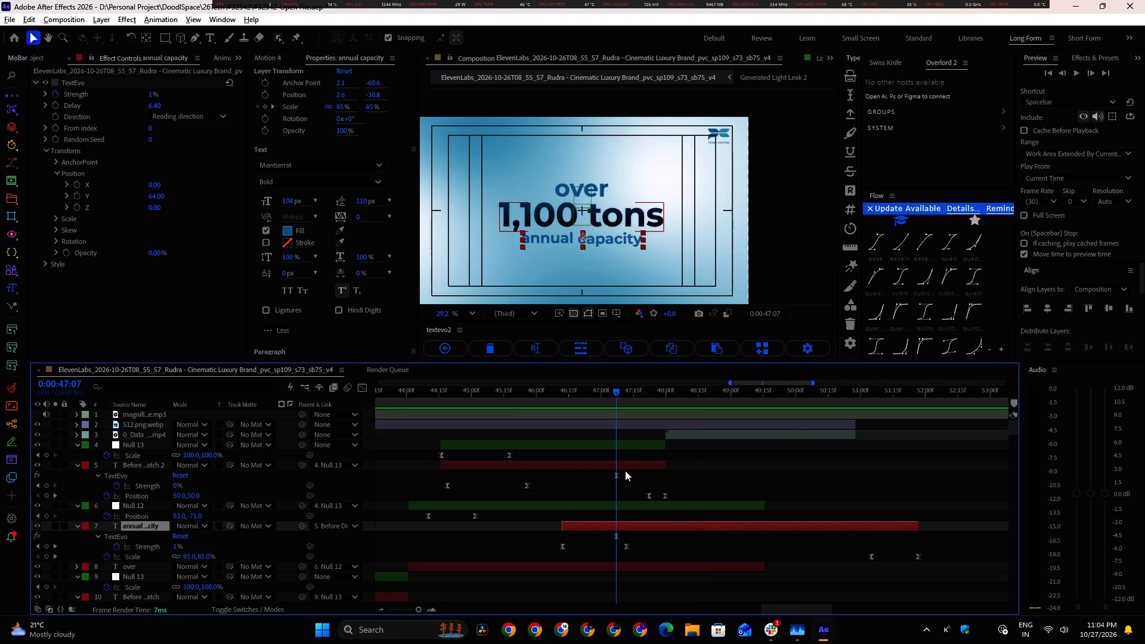
{"action": "left_click", "coordinate": [642, 473]}
{"action": "left_click_drag", "start_coordinate": [614, 389], "coordinate": [470, 403]}
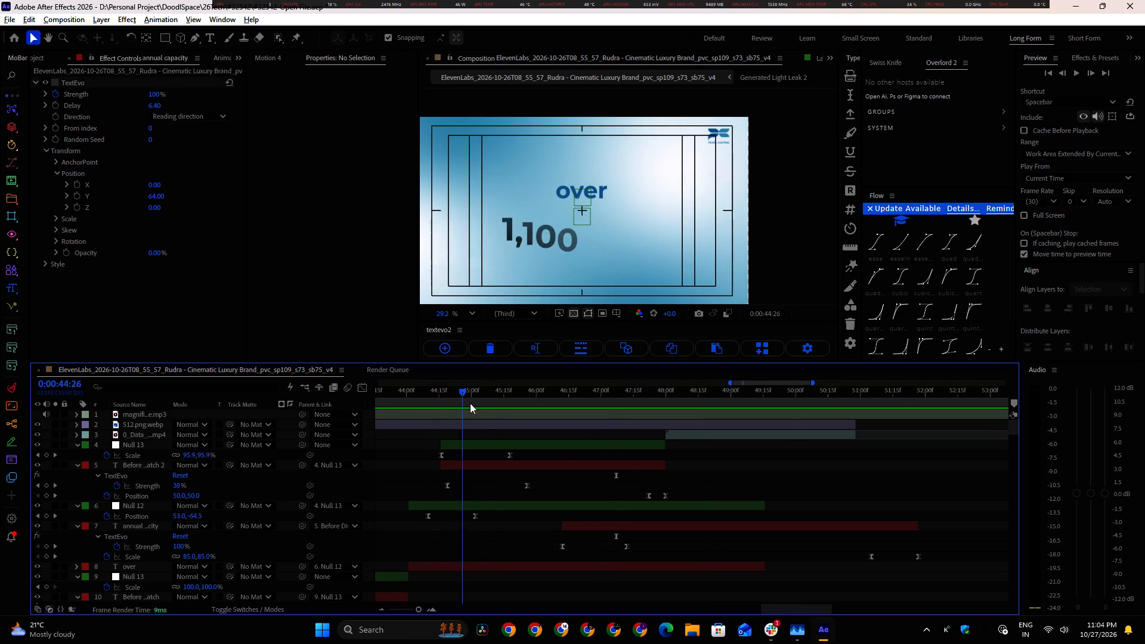
{"action": "left_click_drag", "start_coordinate": [470, 403], "coordinate": [505, 407]}
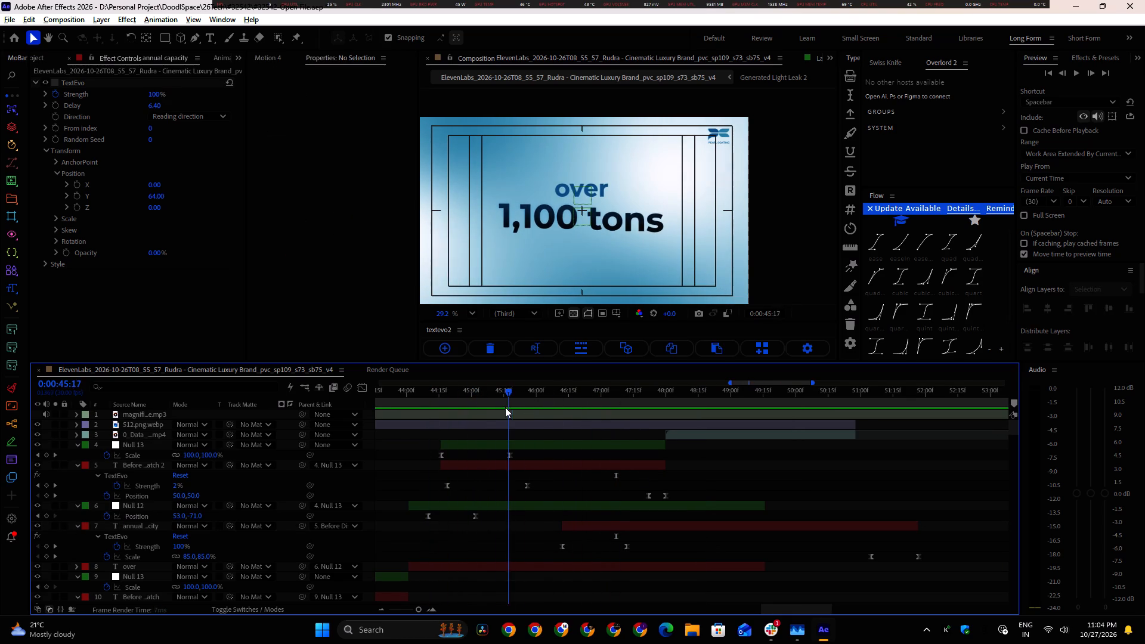
{"action": "left_click_drag", "start_coordinate": [505, 407], "coordinate": [561, 400]}
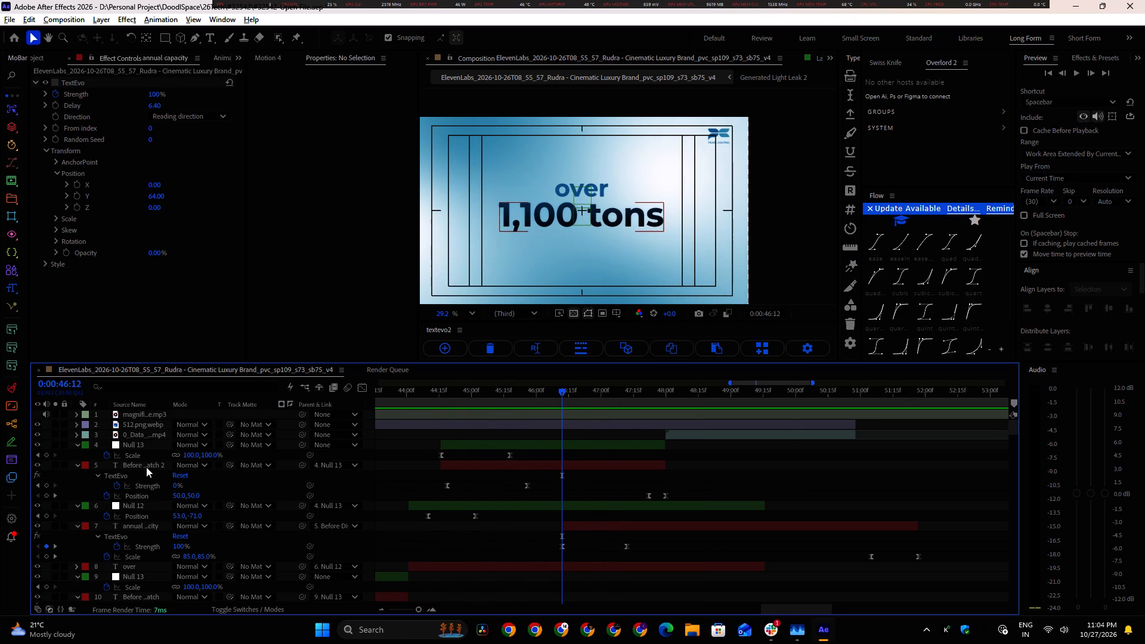
{"action": "left_click", "coordinate": [146, 467]}
{"action": "left_click", "coordinate": [141, 526]}
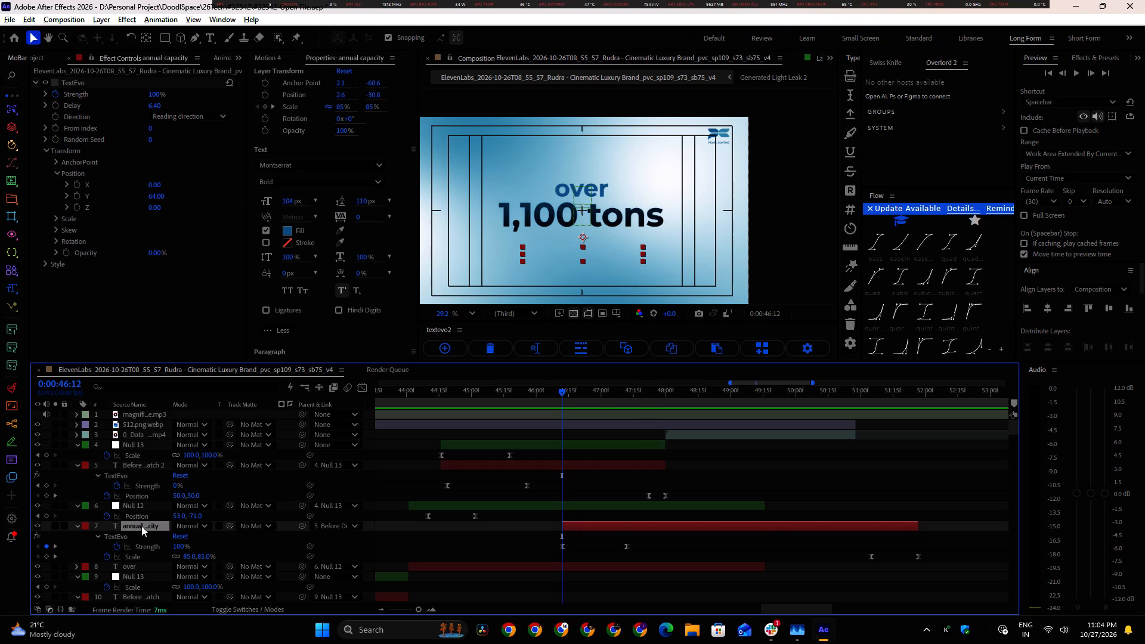
{"action": "left_click", "coordinate": [432, 504]}
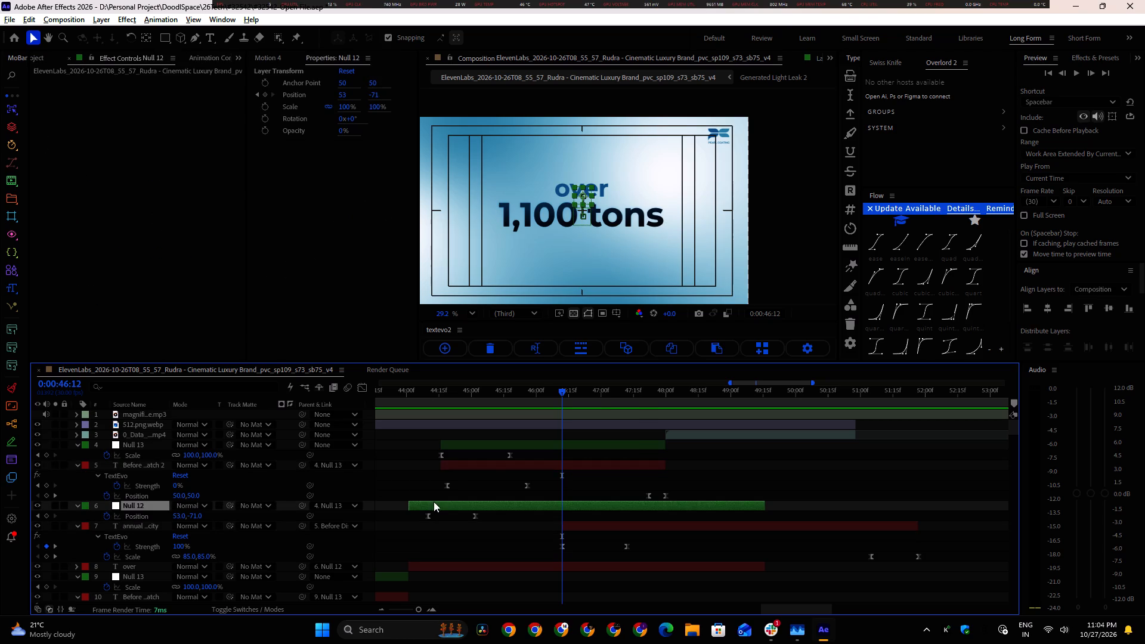
{"action": "left_click_drag", "start_coordinate": [567, 394], "coordinate": [471, 413]}
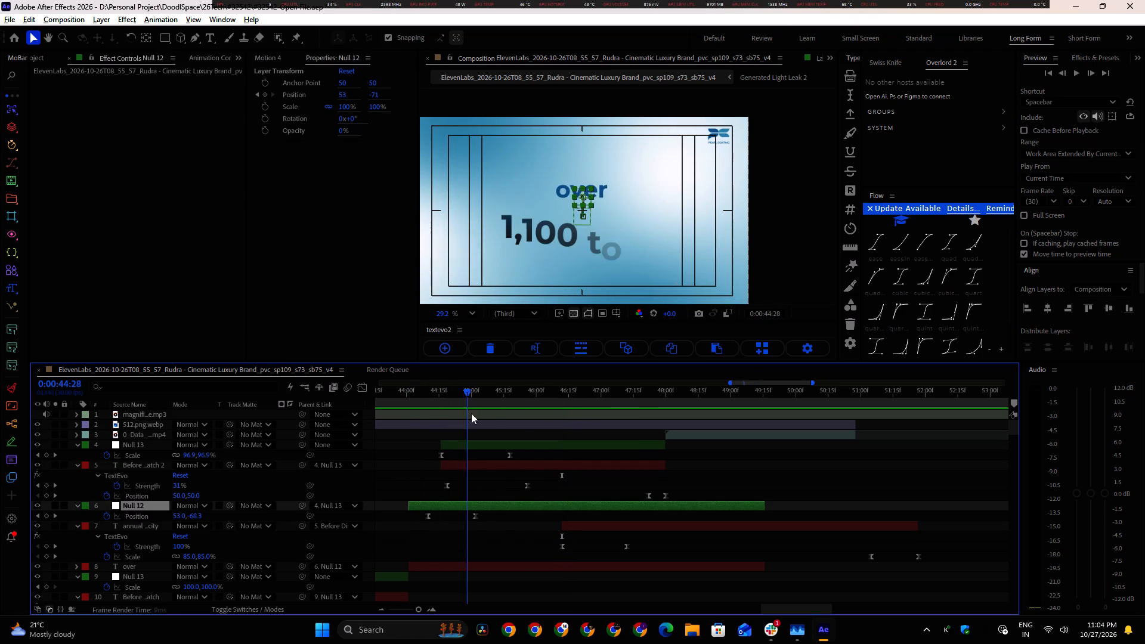
{"action": "left_click_drag", "start_coordinate": [471, 413], "coordinate": [625, 396]}
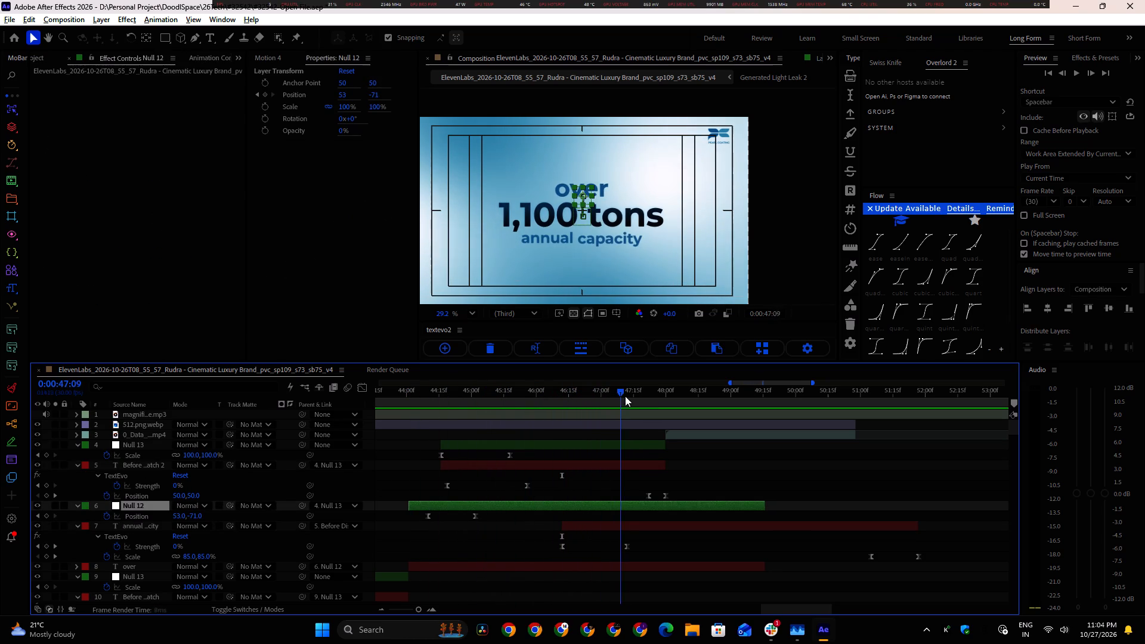
{"action": "left_click_drag", "start_coordinate": [625, 396], "coordinate": [650, 399]}
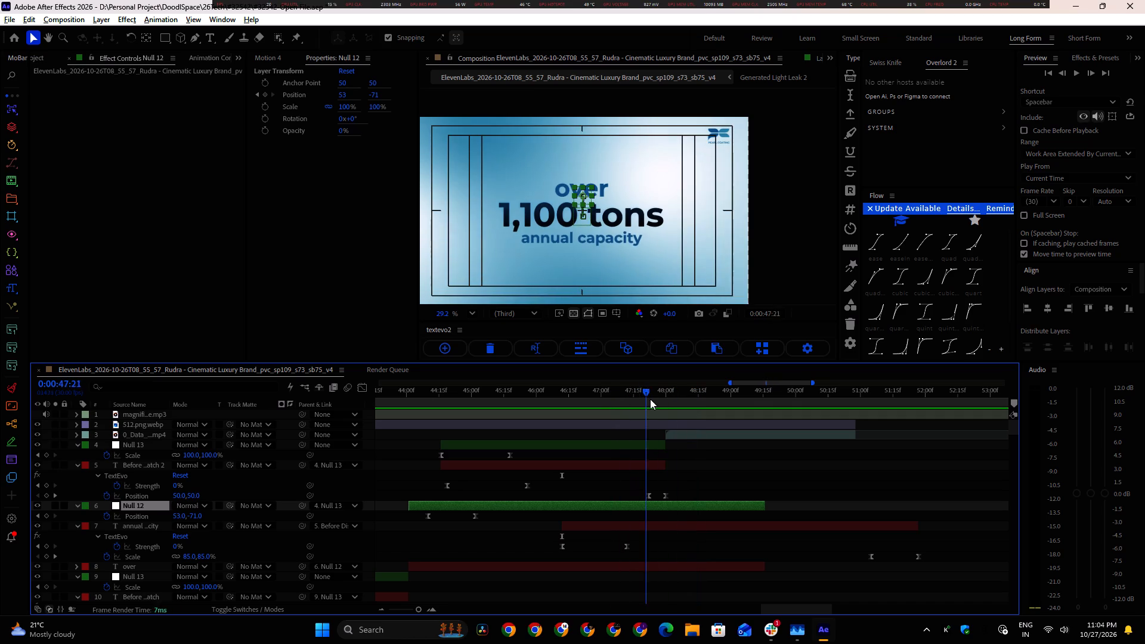
{"action": "left_click_drag", "start_coordinate": [650, 399], "coordinate": [645, 404]}
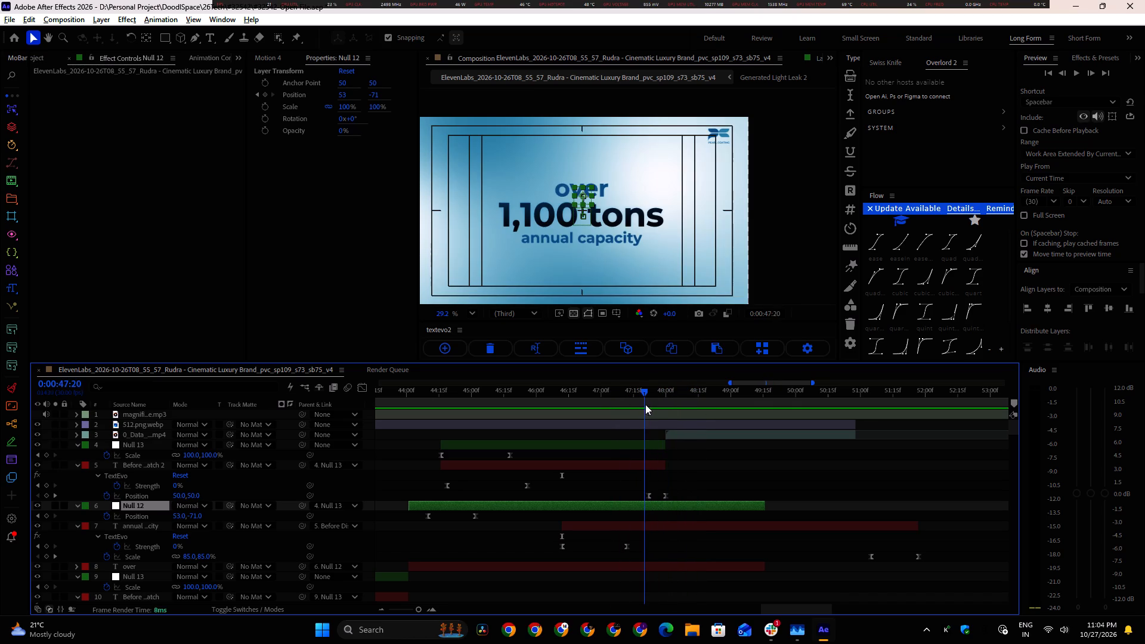
Keyframe the "over" layer's Position from 0:00:47:22, moving the word down to 50, 98 at 0:00:47:29.
{"action": "left_click_drag", "start_coordinate": [645, 404], "coordinate": [650, 404]}
{"action": "left_click", "coordinate": [640, 463]}
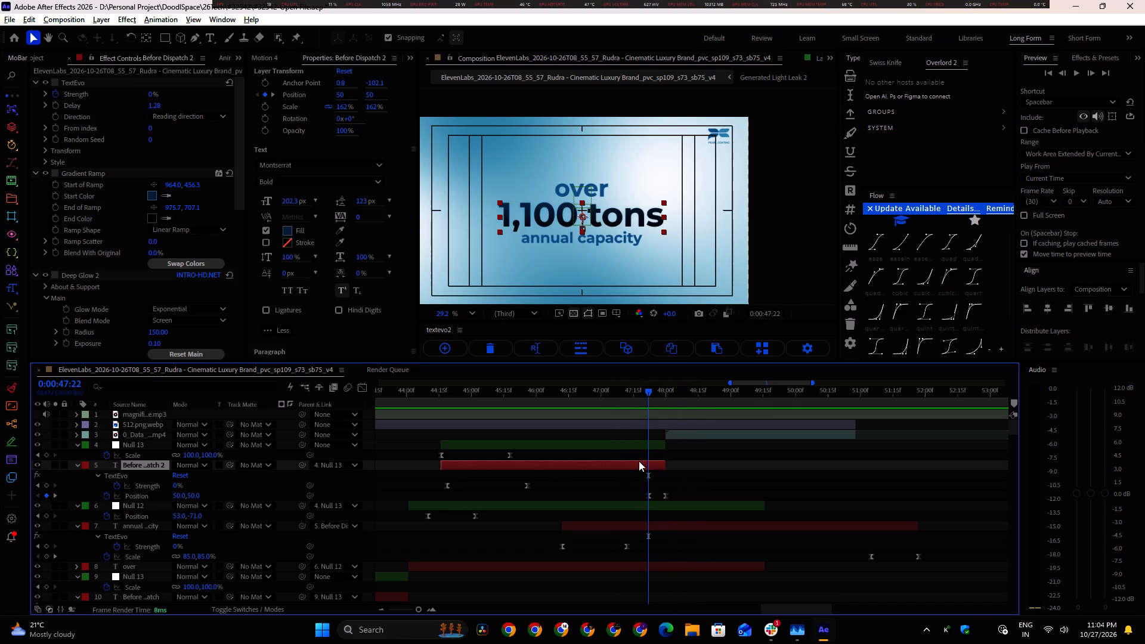
{"action": "left_click", "coordinate": [641, 525]}
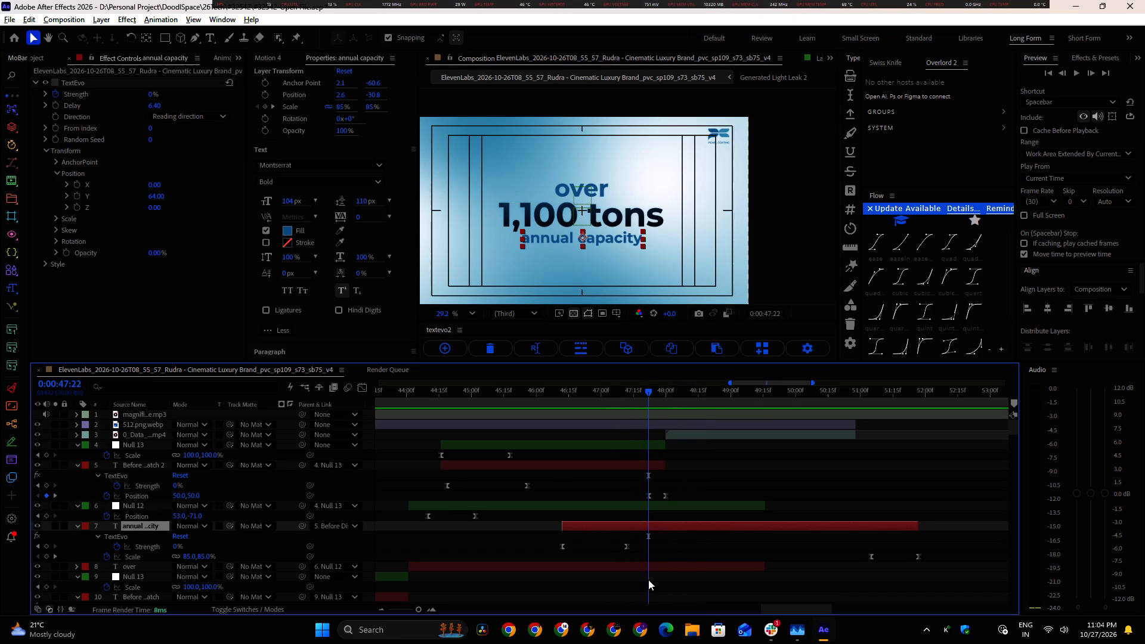
{"action": "left_click", "coordinate": [639, 567]}
{"action": "key", "text": "p"}
{"action": "scroll", "coordinate": [642, 569], "scroll_direction": "down", "scroll_amount": 1}
{"action": "scroll", "coordinate": [640, 563], "scroll_direction": "up", "scroll_amount": 1}
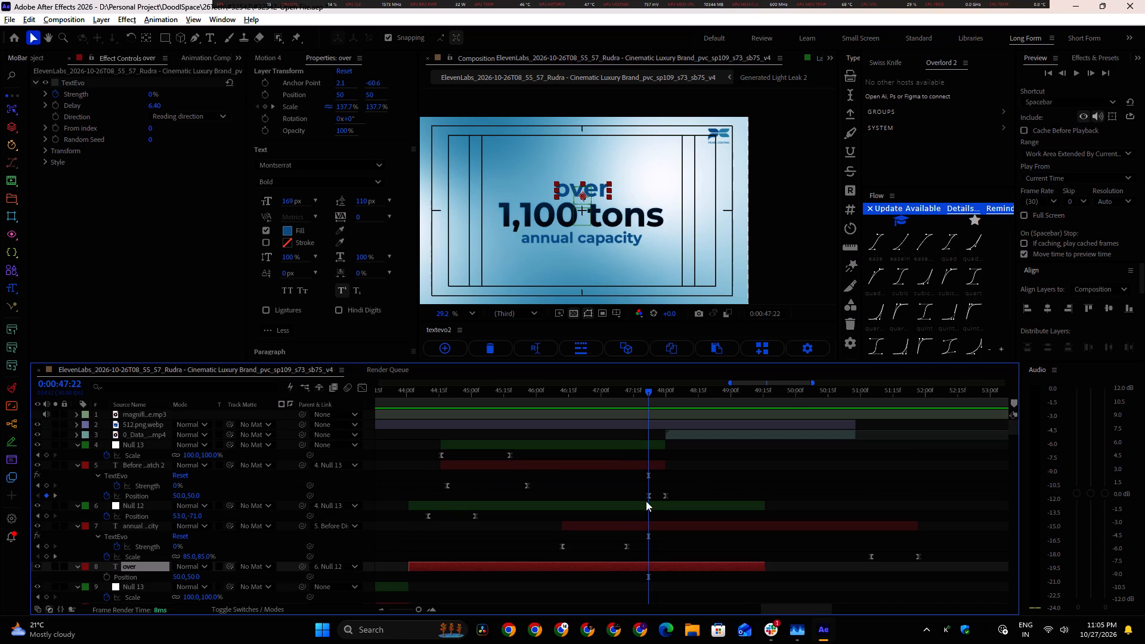
{"action": "left_click", "coordinate": [104, 577]}
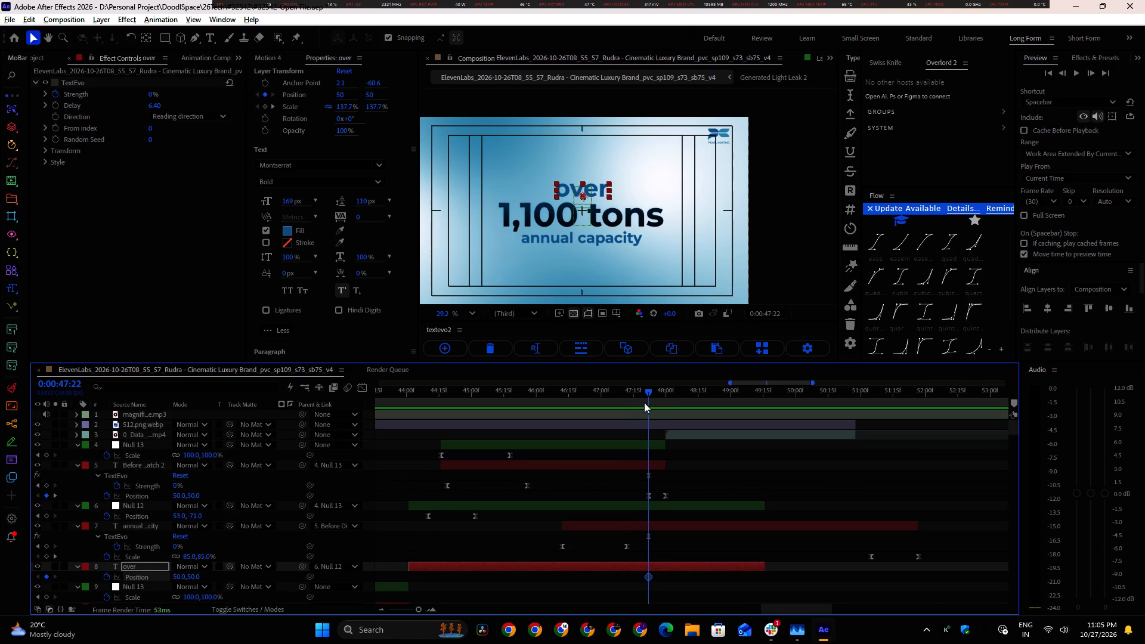
{"action": "left_click_drag", "start_coordinate": [646, 391], "coordinate": [661, 394]}
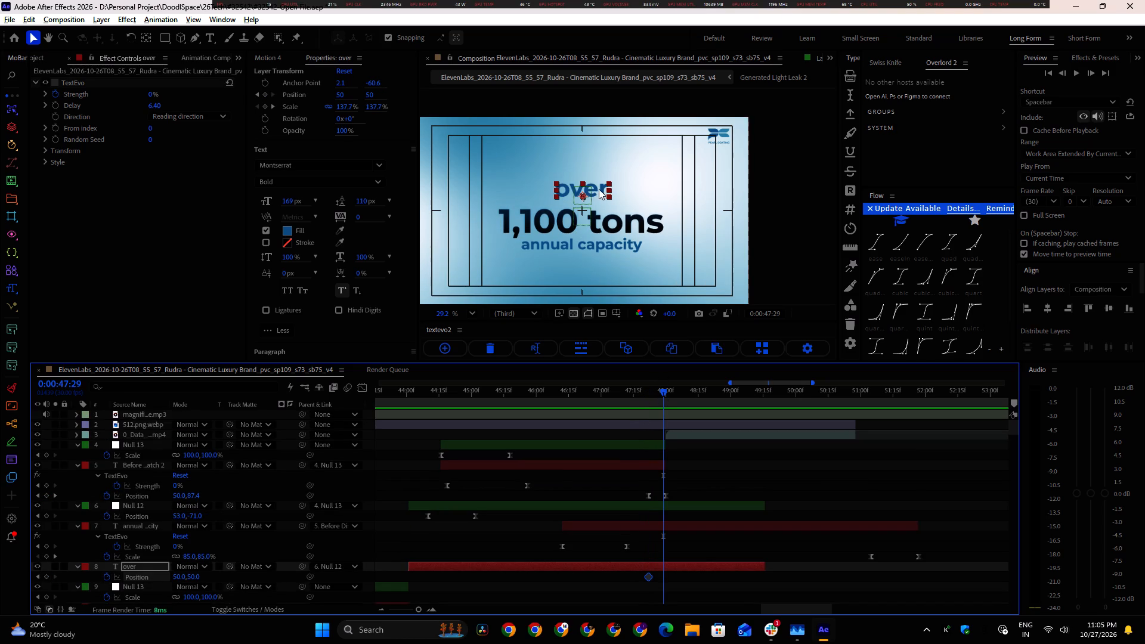
{"action": "left_click_drag", "start_coordinate": [599, 189], "coordinate": [599, 197]}
Ease both Position keyframes of the "over" layer, move the last one to about 0:00:48:00, and scrub through the transition.
{"action": "scroll", "coordinate": [677, 562], "scroll_direction": "up", "scroll_amount": 1, "text": "alt"}
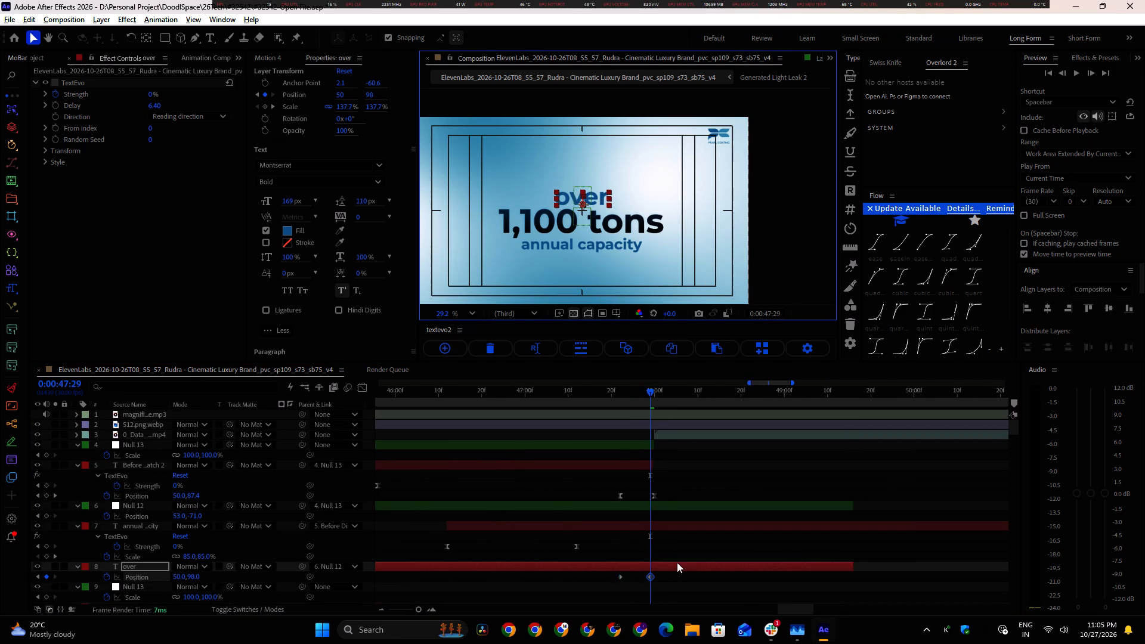
{"action": "scroll", "coordinate": [677, 562], "scroll_direction": "up", "scroll_amount": 1, "text": "alt"}
{"action": "left_click_drag", "start_coordinate": [543, 580], "coordinate": [649, 583]}
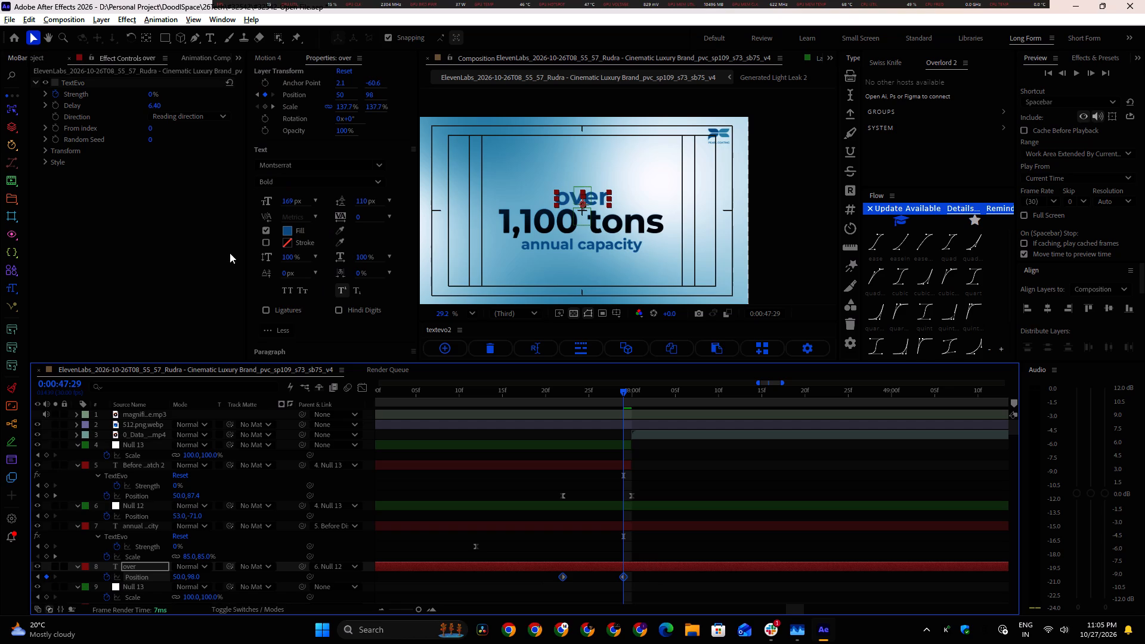
{"action": "scroll", "coordinate": [318, 57], "scroll_direction": "up", "scroll_amount": 1}
{"action": "left_click", "coordinate": [374, 317]}
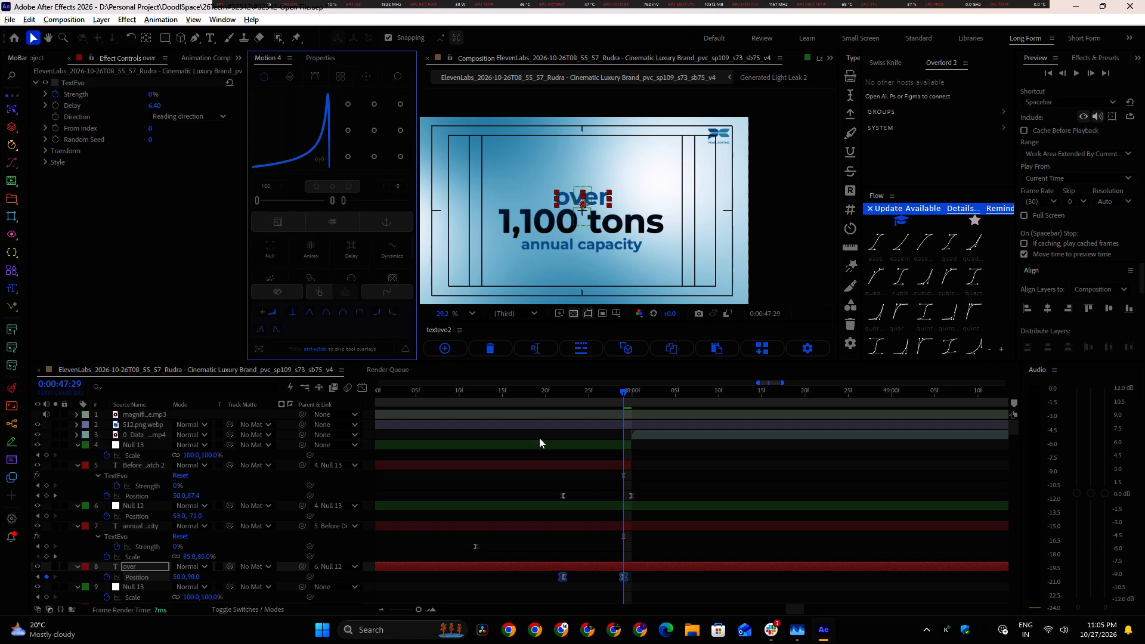
{"action": "left_click_drag", "start_coordinate": [623, 579], "coordinate": [638, 578], "text": "alt"}
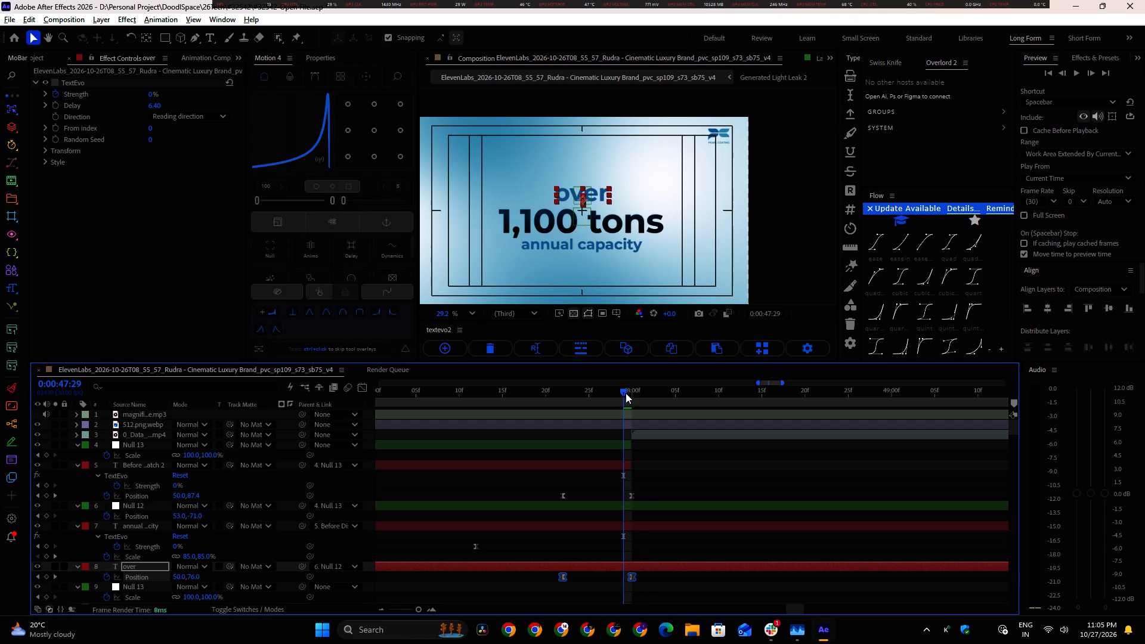
{"action": "left_click_drag", "start_coordinate": [623, 394], "coordinate": [724, 418]}
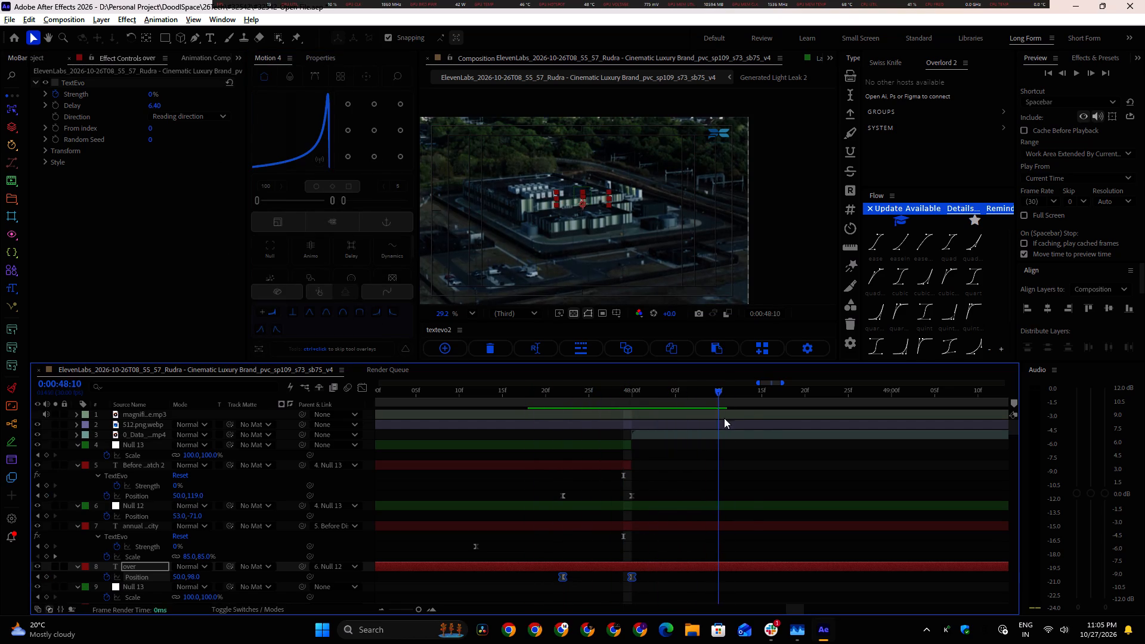
{"action": "left_click_drag", "start_coordinate": [724, 418], "coordinate": [618, 448]}
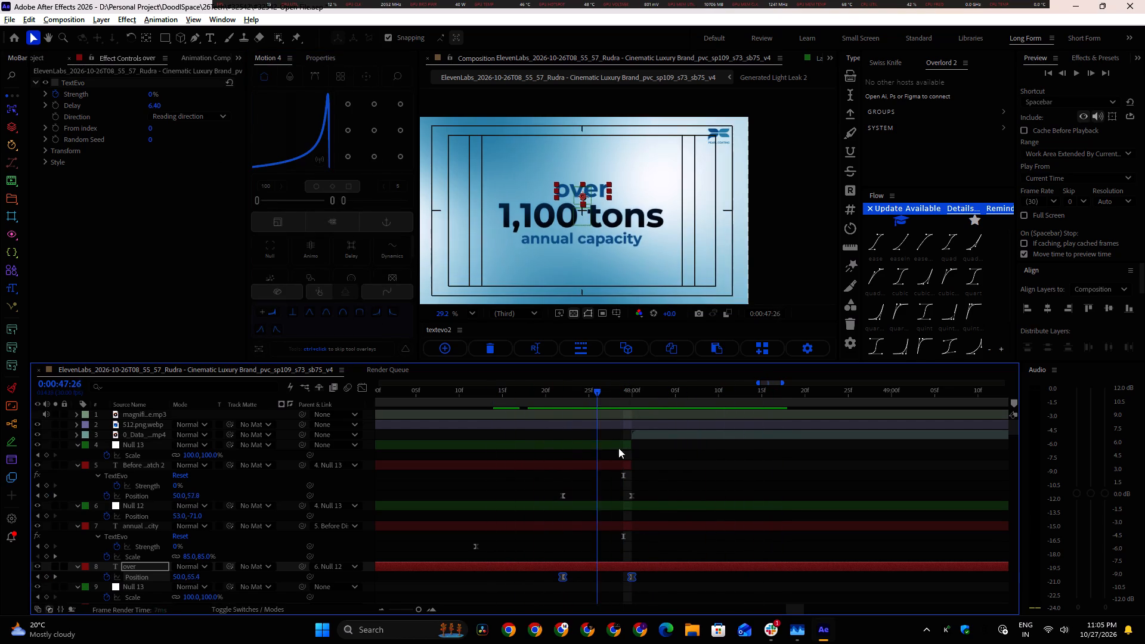
{"action": "left_click_drag", "start_coordinate": [618, 448], "coordinate": [695, 451]}
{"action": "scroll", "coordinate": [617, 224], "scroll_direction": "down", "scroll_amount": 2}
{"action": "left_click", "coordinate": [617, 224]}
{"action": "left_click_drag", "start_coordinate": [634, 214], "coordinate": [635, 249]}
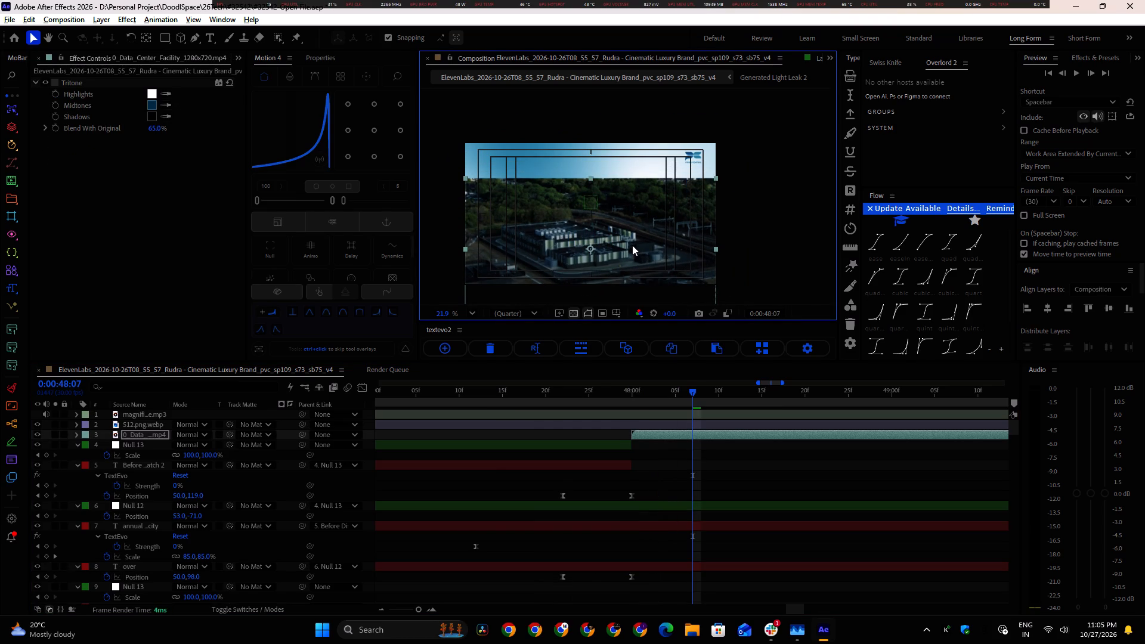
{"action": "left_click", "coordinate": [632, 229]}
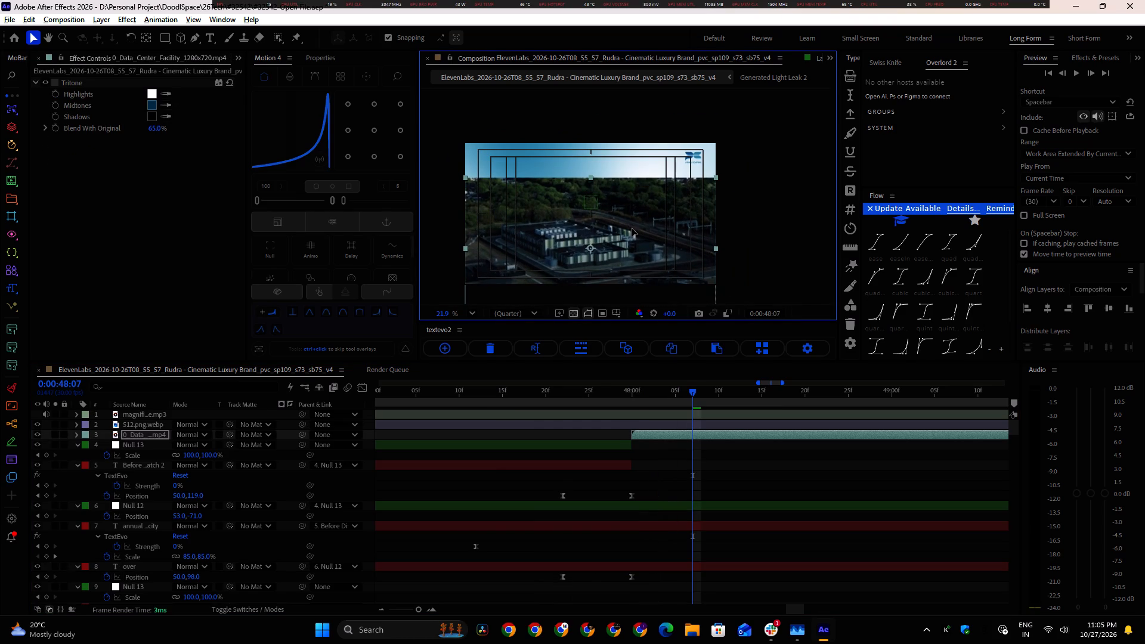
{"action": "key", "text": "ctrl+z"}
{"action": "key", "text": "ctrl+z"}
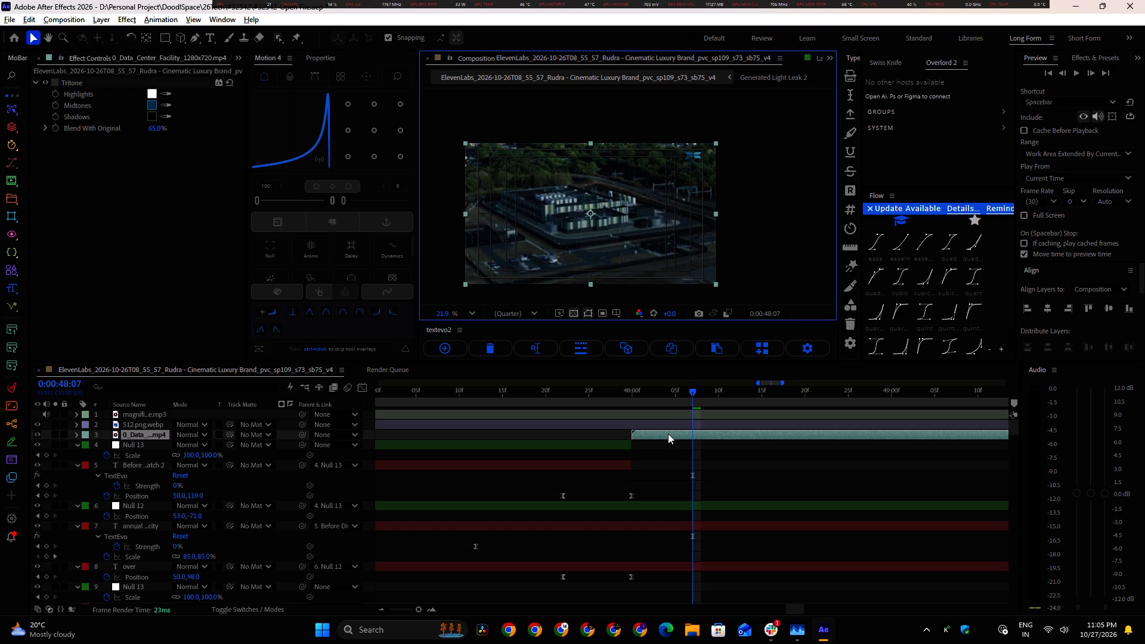
Keyframe the 0_Data clip's Position at 960, 540 on its start at 0:00:48:00 and about 960, 777.7 at 0:00:48:07.
{"action": "key", "text": "p"}
{"action": "left_click", "coordinate": [104, 447]}
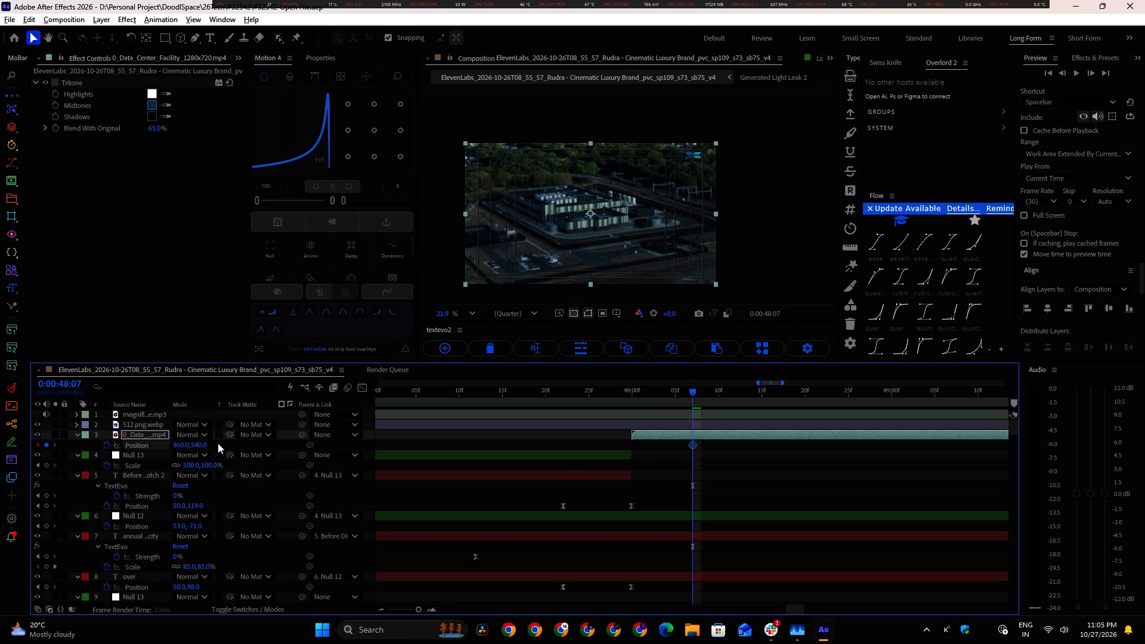
{"action": "left_click_drag", "start_coordinate": [693, 446], "coordinate": [632, 445]}
{"action": "left_click_drag", "start_coordinate": [675, 199], "coordinate": [676, 230]}
Move the 0_Data clip's last Position keyframe to about 0:00:48:10, ease both Position keyframes, and scrub through the move.
{"action": "left_click_drag", "start_coordinate": [599, 444], "coordinate": [720, 450]}
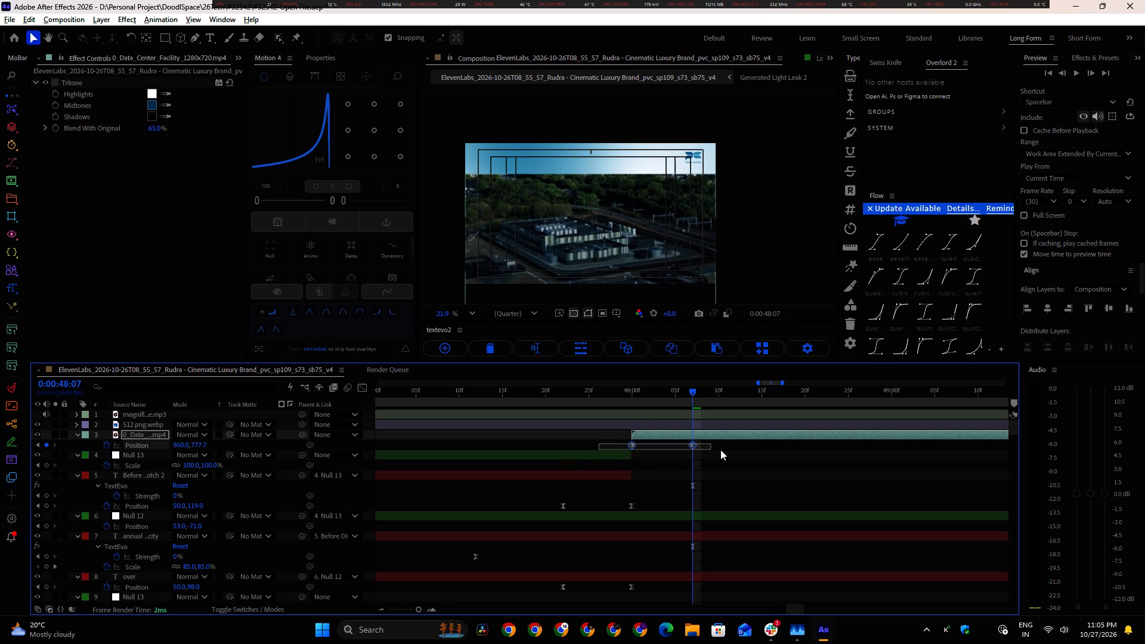
{"action": "left_click_drag", "start_coordinate": [720, 450], "coordinate": [719, 450]}
{"action": "left_click_drag", "start_coordinate": [693, 447], "coordinate": [722, 448], "text": "alt"}
{"action": "left_click", "coordinate": [391, 309]}
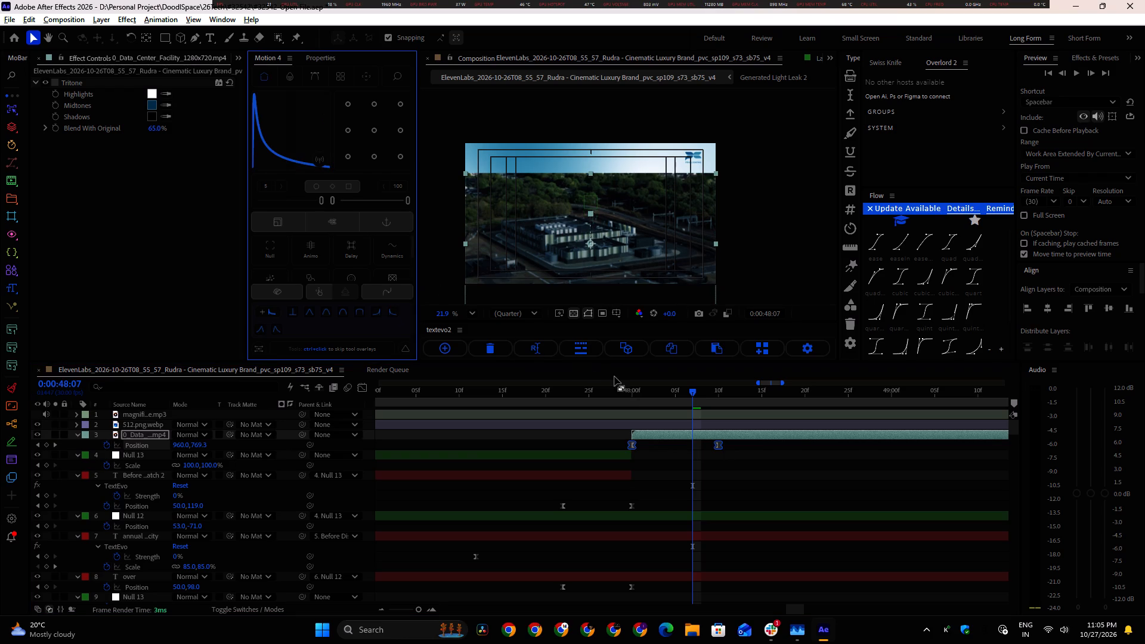
{"action": "left_click_drag", "start_coordinate": [591, 396], "coordinate": [670, 407]}
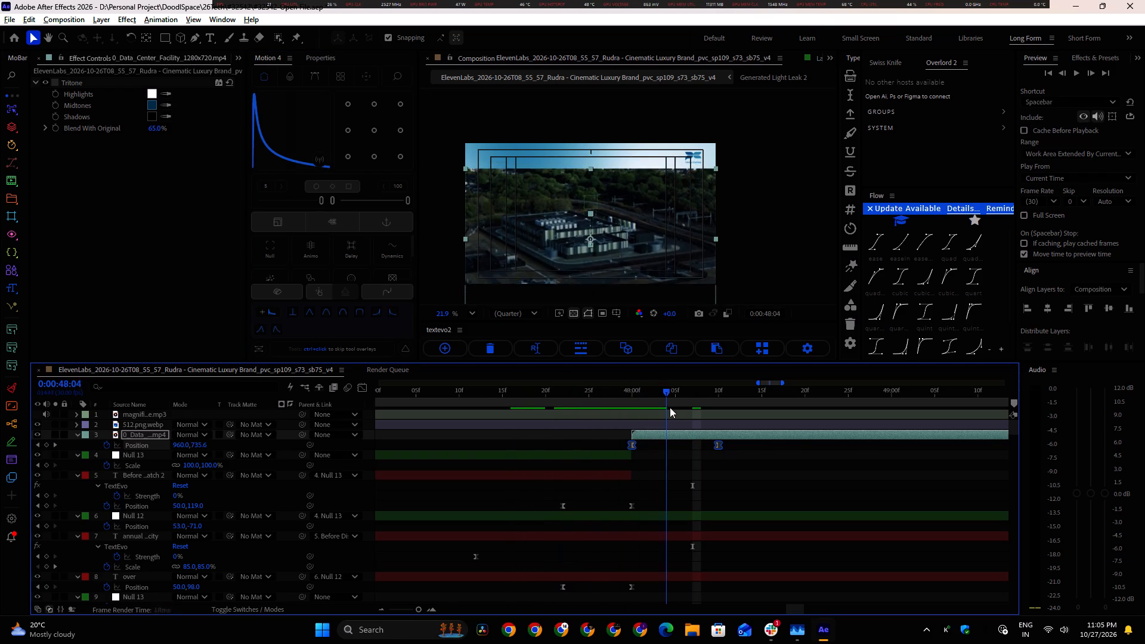
{"action": "left_click_drag", "start_coordinate": [670, 407], "coordinate": [719, 409]}
Look through the timeline for the earlier scene containing Null 9 and the "We manu..." text layer.
{"action": "scroll", "coordinate": [683, 459], "scroll_direction": "down", "scroll_amount": 2, "text": "alt"}
{"action": "scroll", "coordinate": [456, 503], "scroll_direction": "up", "scroll_amount": 5, "text": "shift"}
{"action": "scroll", "coordinate": [457, 498], "scroll_direction": "down", "scroll_amount": 1, "text": "shift"}
{"action": "scroll", "coordinate": [458, 497], "scroll_direction": "down", "scroll_amount": 2, "text": "alt"}
{"action": "scroll", "coordinate": [423, 506], "scroll_direction": "up", "scroll_amount": 6}
{"action": "scroll", "coordinate": [423, 506], "scroll_direction": "down", "scroll_amount": 5, "text": "shift"}
{"action": "scroll", "coordinate": [423, 506], "scroll_direction": "up", "scroll_amount": 4, "text": "shift"}
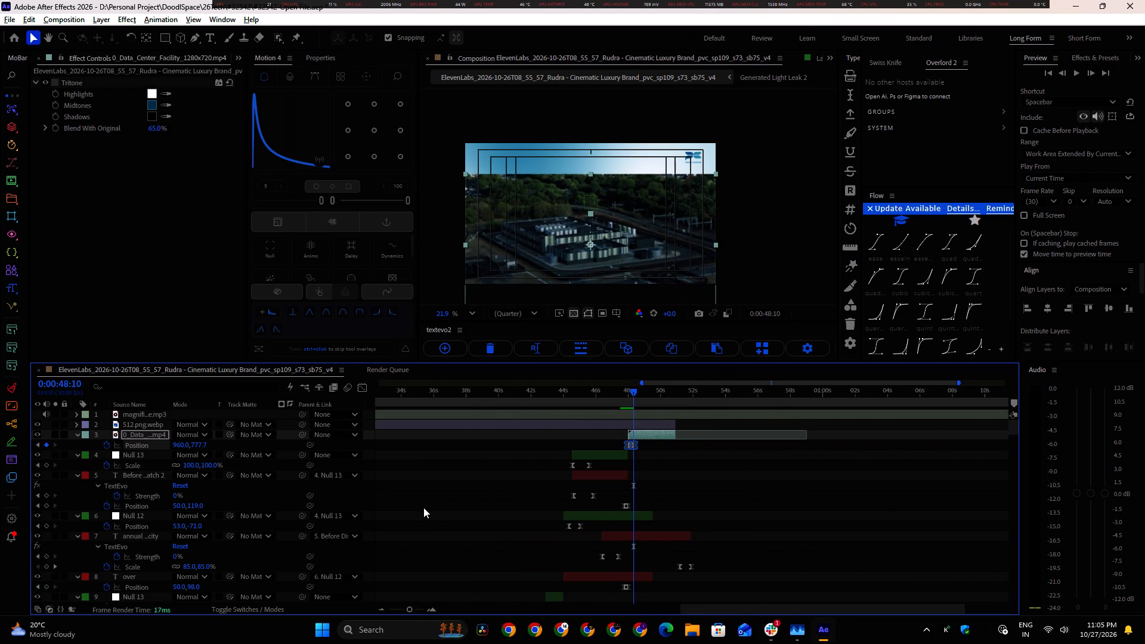
{"action": "scroll", "coordinate": [425, 506], "scroll_direction": "up", "scroll_amount": 6, "text": "shift"}
{"action": "scroll", "coordinate": [431, 503], "scroll_direction": "down", "scroll_amount": 12}
{"action": "scroll", "coordinate": [431, 503], "scroll_direction": "up", "scroll_amount": 6, "text": "shift"}
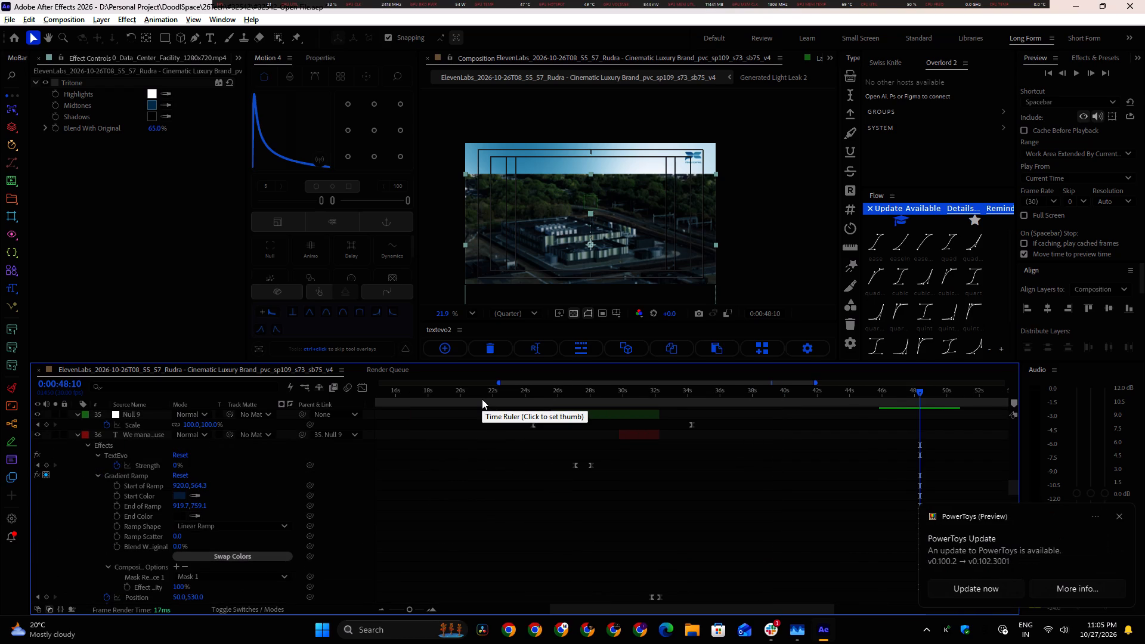
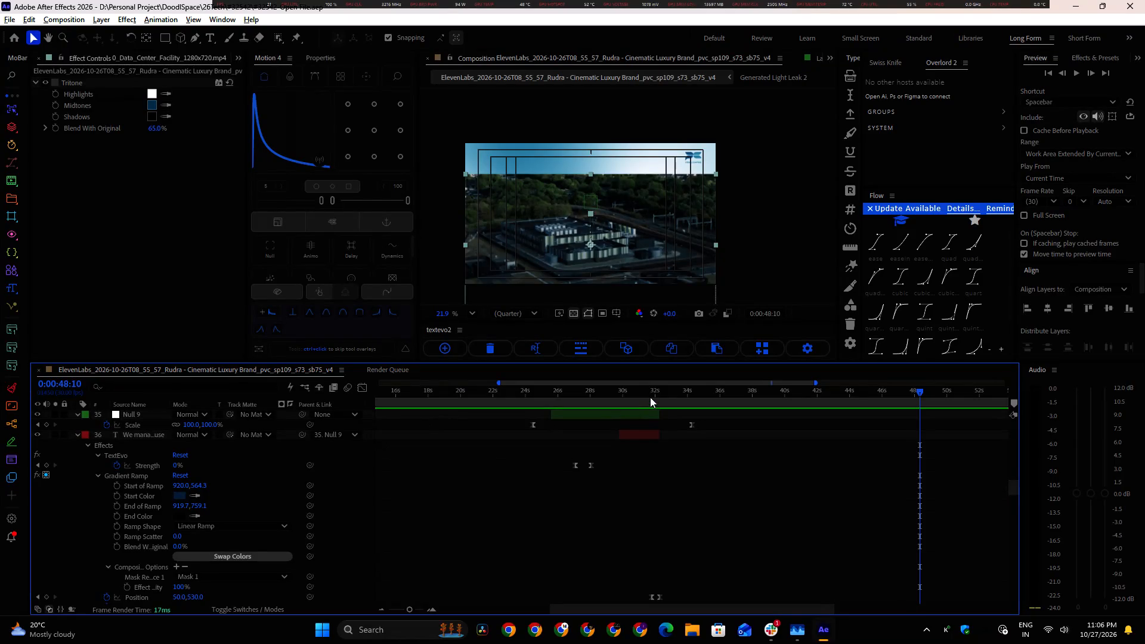
Scrub from the "We tailor formulations to your Specific Process" scene through to the data-center clip to review the scene transitions.
{"action": "scroll", "coordinate": [682, 478], "scroll_direction": "down", "scroll_amount": 1, "text": "alt"}
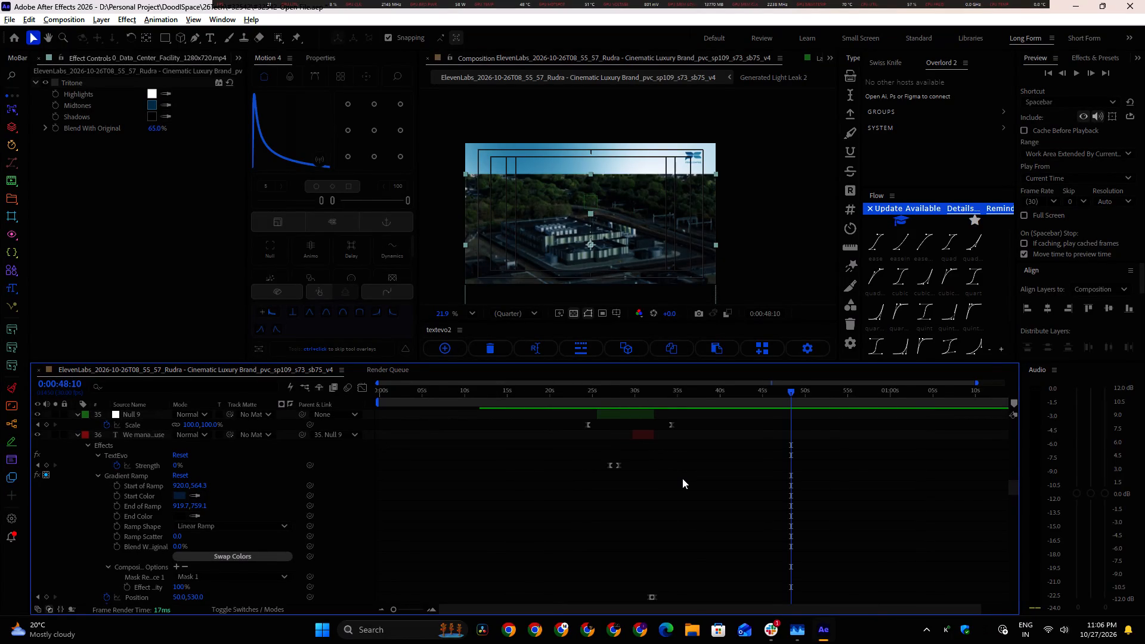
{"action": "scroll", "coordinate": [682, 478], "scroll_direction": "down", "scroll_amount": 1, "text": "alt"}
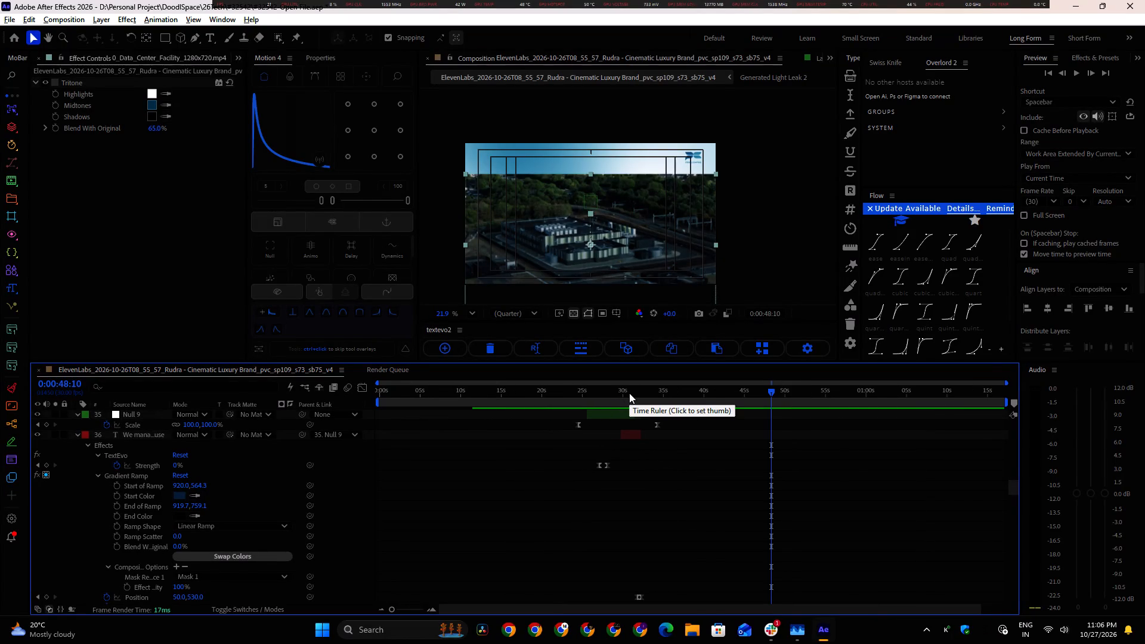
{"action": "left_click_drag", "start_coordinate": [609, 389], "coordinate": [590, 388]}
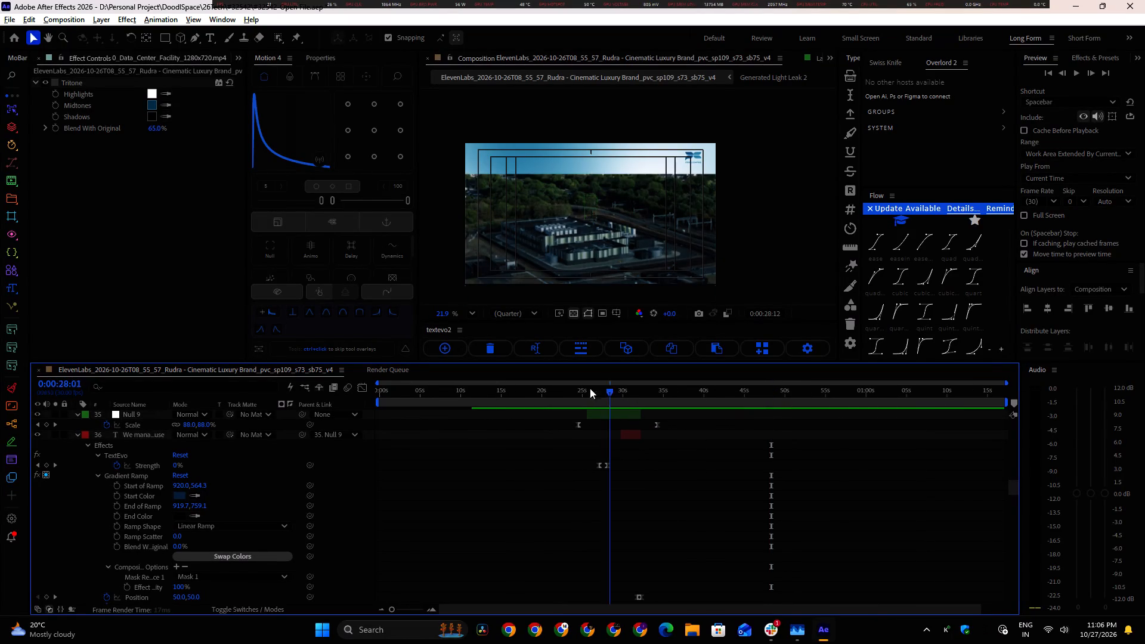
{"action": "left_click_drag", "start_coordinate": [590, 388], "coordinate": [626, 397]}
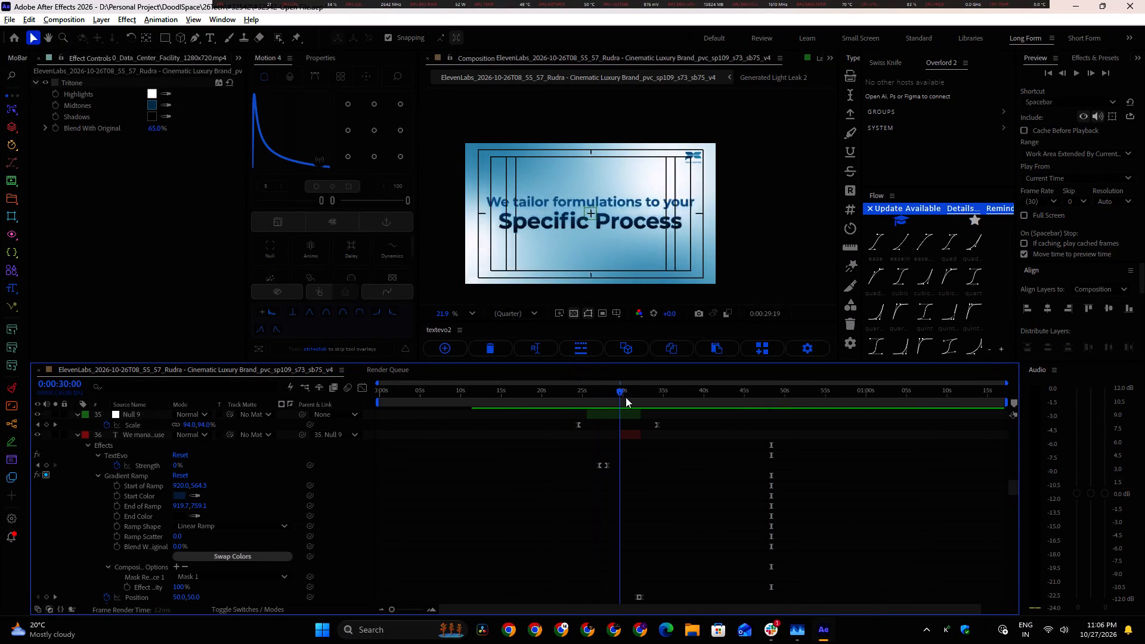
{"action": "left_click_drag", "start_coordinate": [626, 397], "coordinate": [647, 390]}
{"action": "left_click_drag", "start_coordinate": [647, 390], "coordinate": [664, 392]}
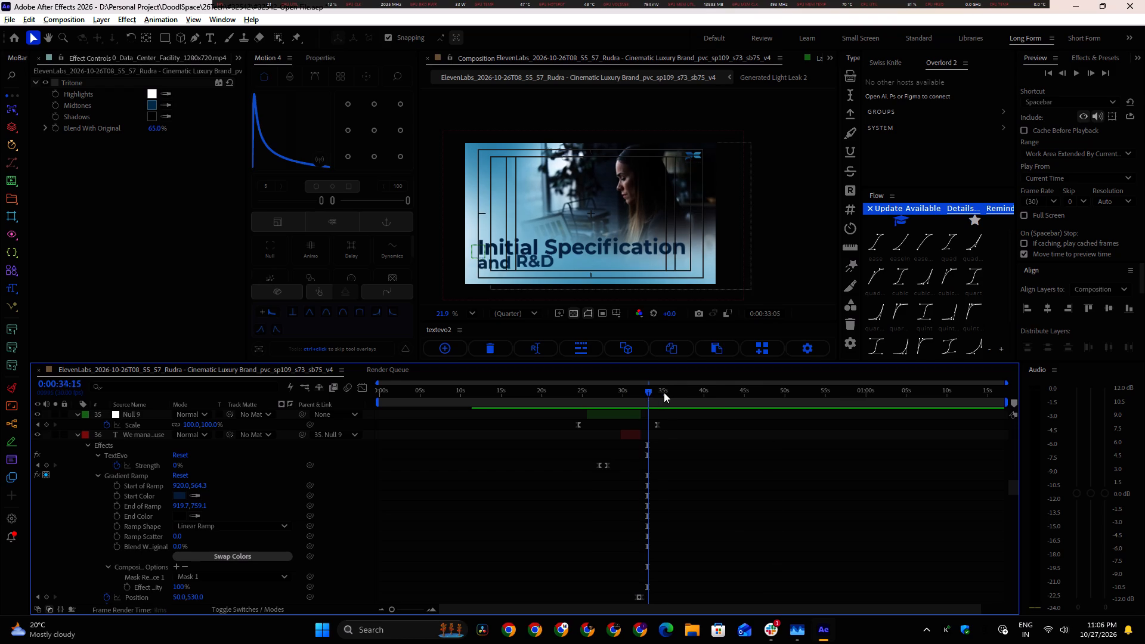
{"action": "left_click_drag", "start_coordinate": [664, 392], "coordinate": [738, 384]}
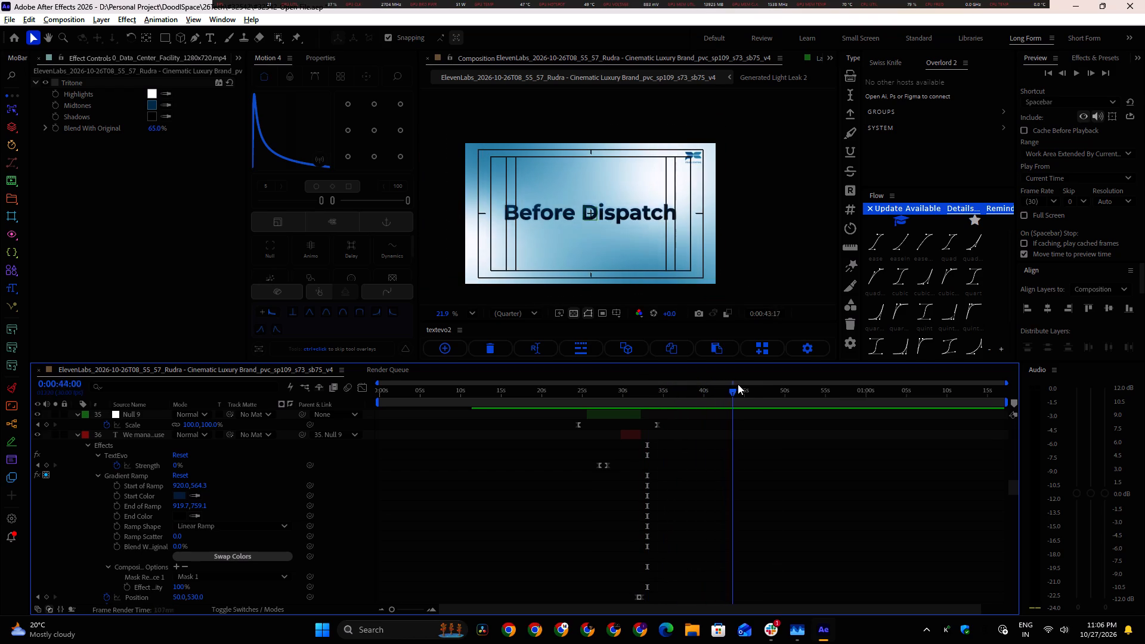
{"action": "left_click_drag", "start_coordinate": [738, 384], "coordinate": [734, 373]}
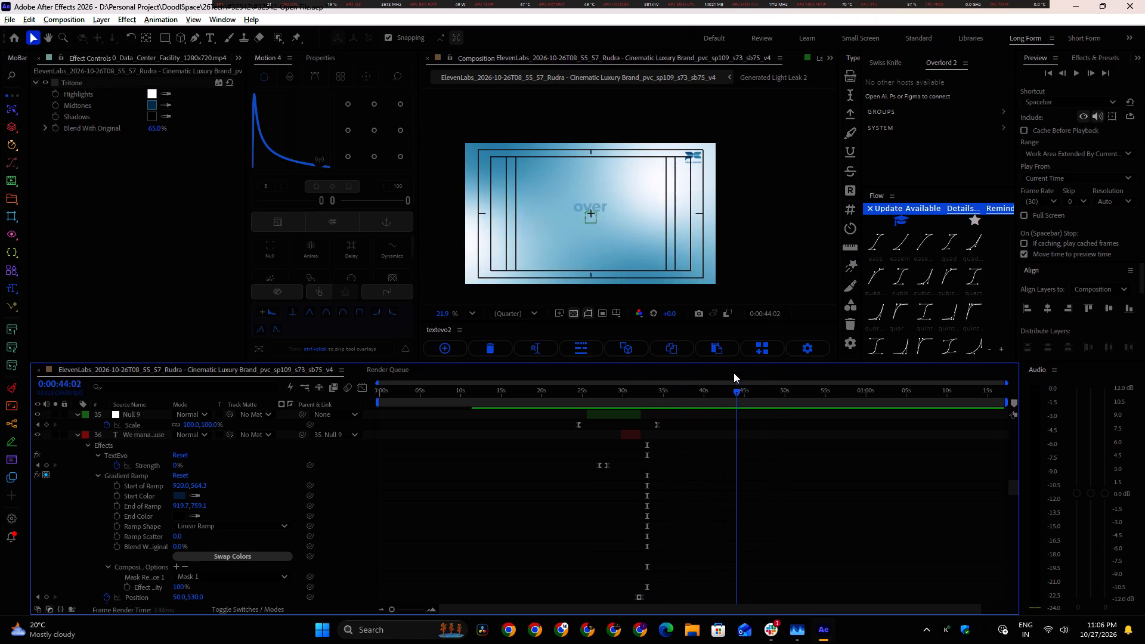
{"action": "left_click_drag", "start_coordinate": [734, 373], "coordinate": [771, 371]}
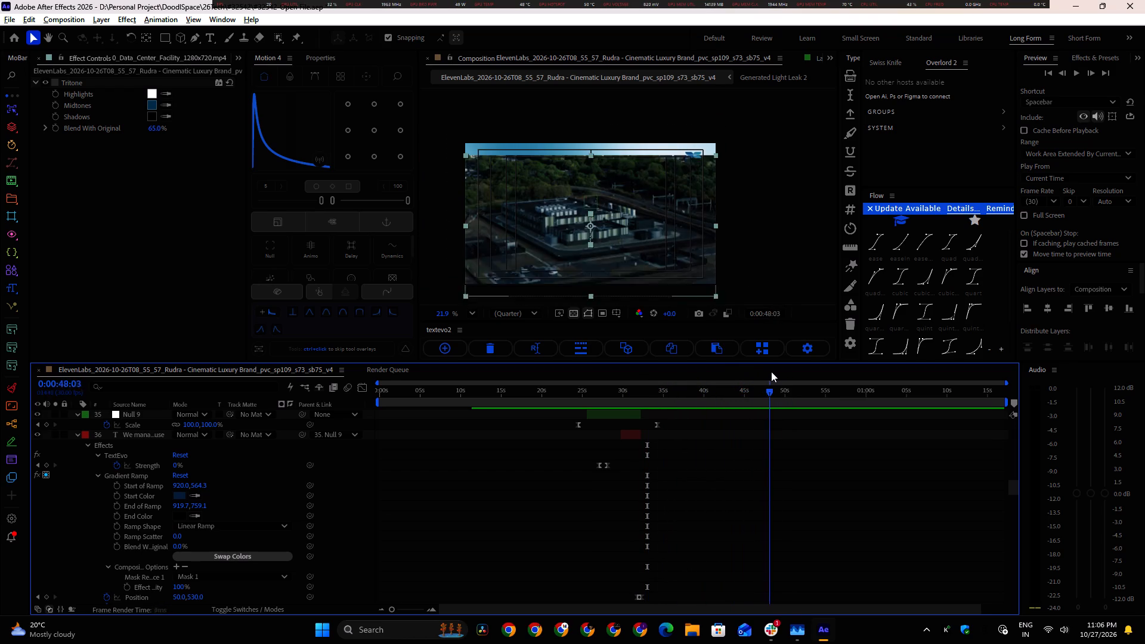
{"action": "left_click_drag", "start_coordinate": [771, 371], "coordinate": [775, 372]}
Move the 0_Data clip's last Position keyframe to about 0:00:48:29 to lengthen its downward move.
{"action": "scroll", "coordinate": [812, 417], "scroll_direction": "up", "scroll_amount": 11}
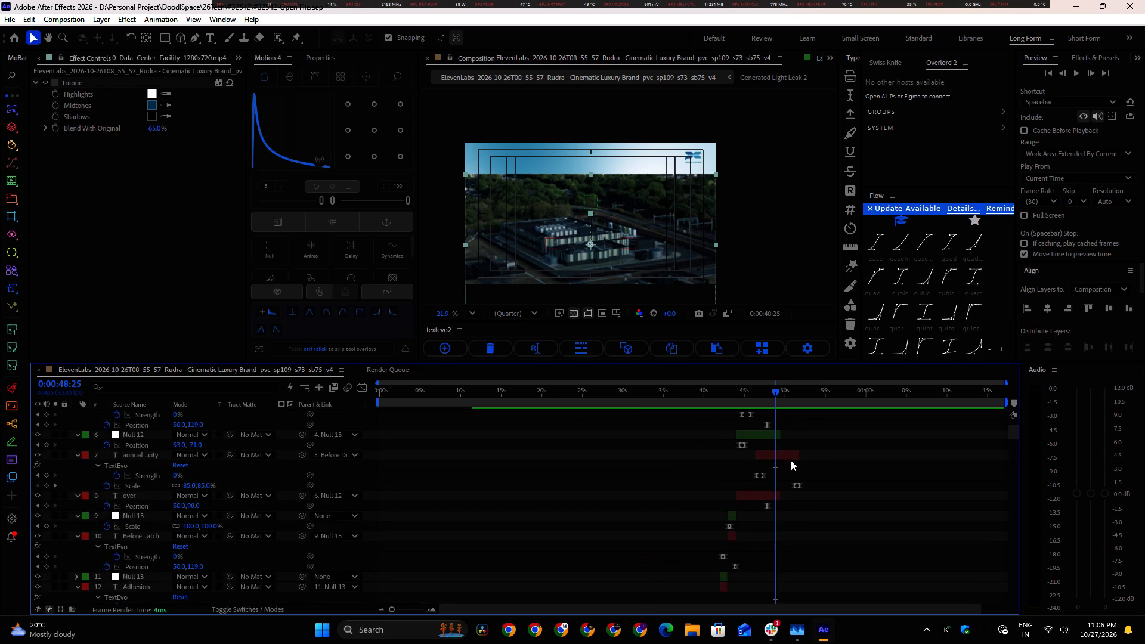
{"action": "scroll", "coordinate": [791, 460], "scroll_direction": "up", "scroll_amount": 2, "text": "alt"}
{"action": "scroll", "coordinate": [748, 460], "scroll_direction": "up", "scroll_amount": 2}
{"action": "scroll", "coordinate": [748, 460], "scroll_direction": "up", "scroll_amount": 2, "text": "alt"}
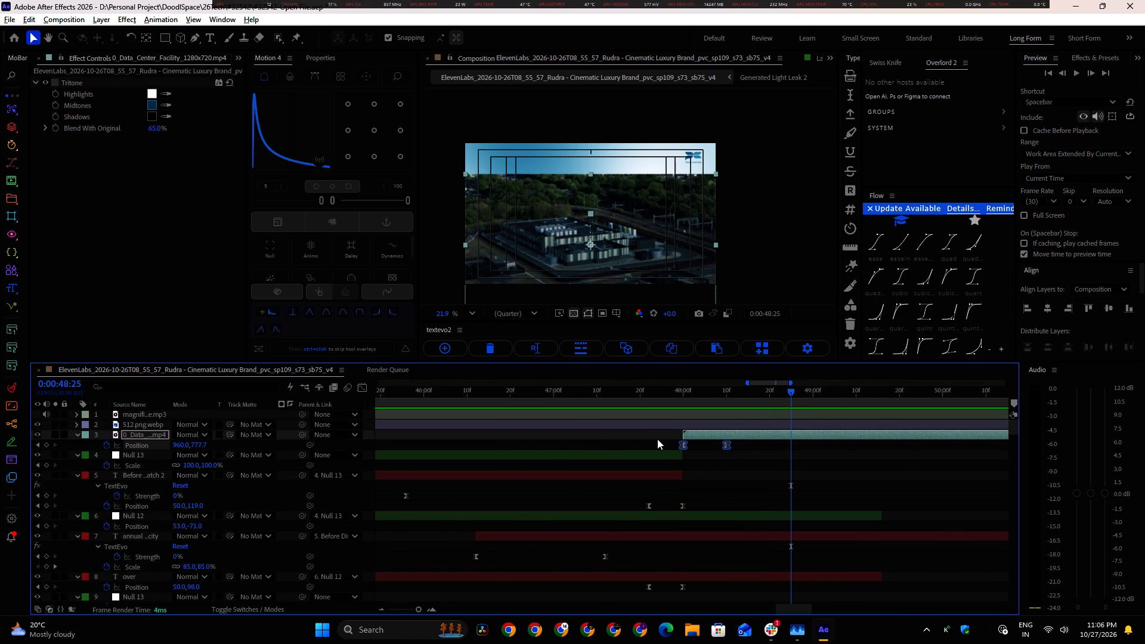
{"action": "left_click_drag", "start_coordinate": [648, 447], "coordinate": [768, 451]}
{"action": "left_click_drag", "start_coordinate": [725, 442], "coordinate": [819, 448], "text": "alt"}
{"action": "left_click_drag", "start_coordinate": [819, 448], "coordinate": [806, 447], "text": "alt"}
Scrub back and forth through the transition from the "over 1,100 tons annual capacity" text into the data-center clip to check its motion.
{"action": "left_click_drag", "start_coordinate": [788, 388], "coordinate": [667, 408]}
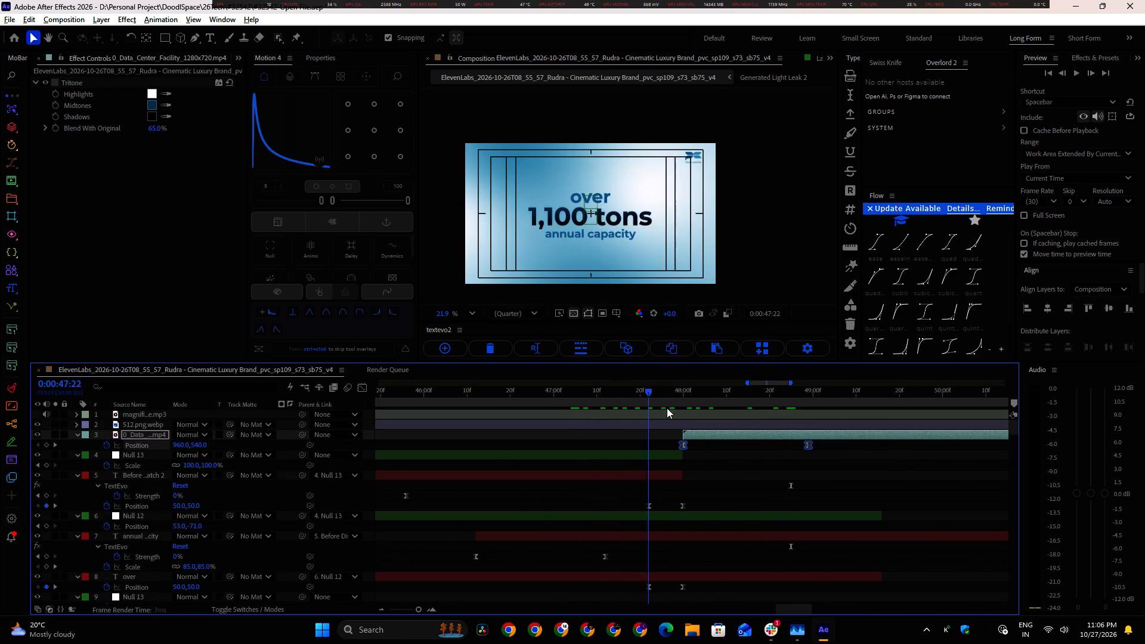
{"action": "left_click_drag", "start_coordinate": [667, 408], "coordinate": [808, 416]}
{"action": "scroll", "coordinate": [791, 454], "scroll_direction": "down", "scroll_amount": 1, "text": "alt"}
{"action": "scroll", "coordinate": [778, 457], "scroll_direction": "up", "scroll_amount": 2, "text": "alt"}
{"action": "left_click_drag", "start_coordinate": [692, 391], "coordinate": [618, 393]}
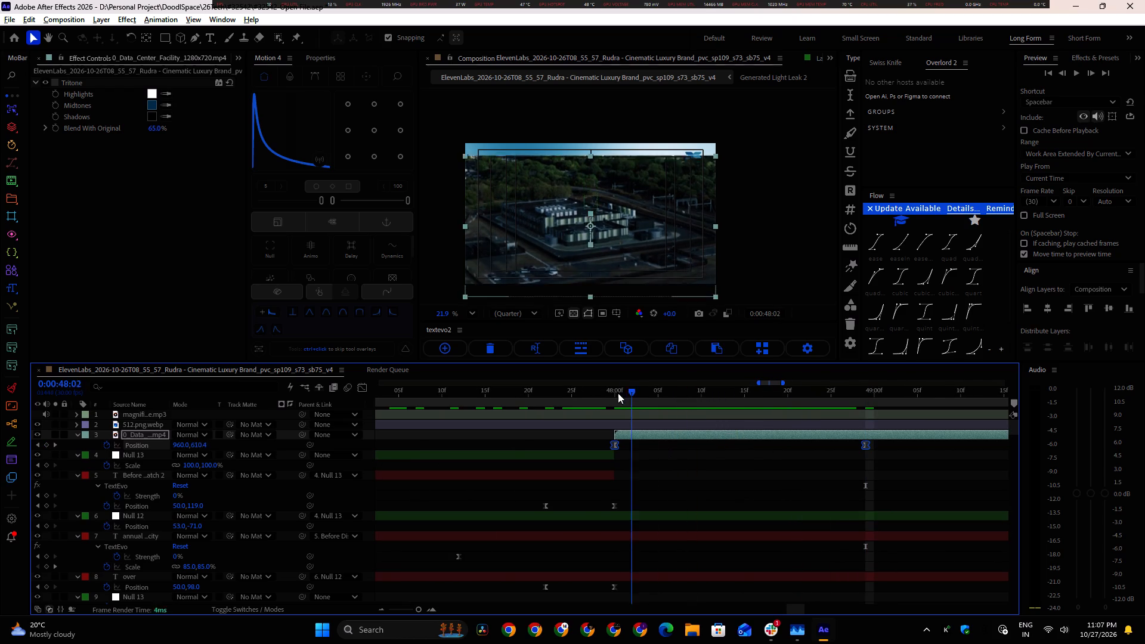
{"action": "left_click_drag", "start_coordinate": [618, 393], "coordinate": [862, 405]}
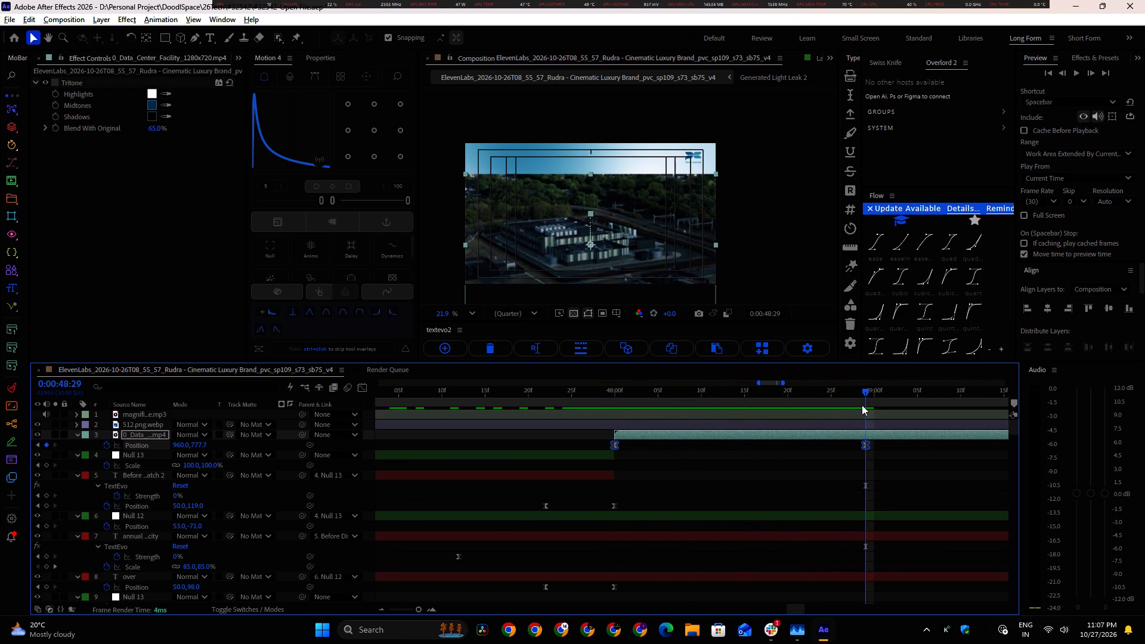
{"action": "left_click_drag", "start_coordinate": [862, 405], "coordinate": [474, 392]}
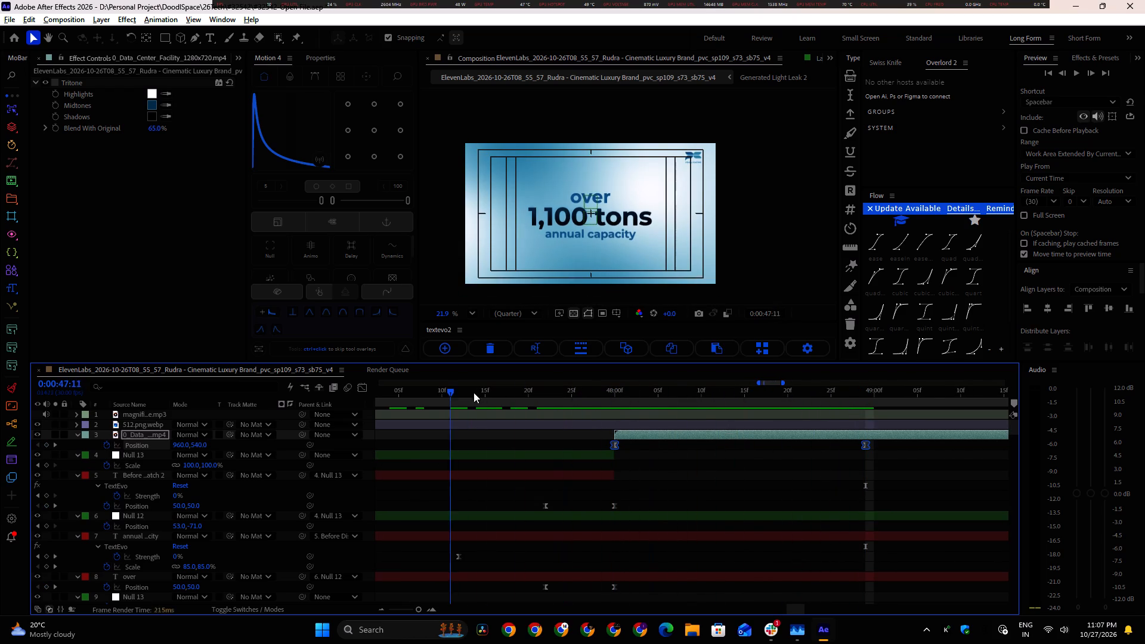
{"action": "left_click_drag", "start_coordinate": [474, 392], "coordinate": [769, 413]}
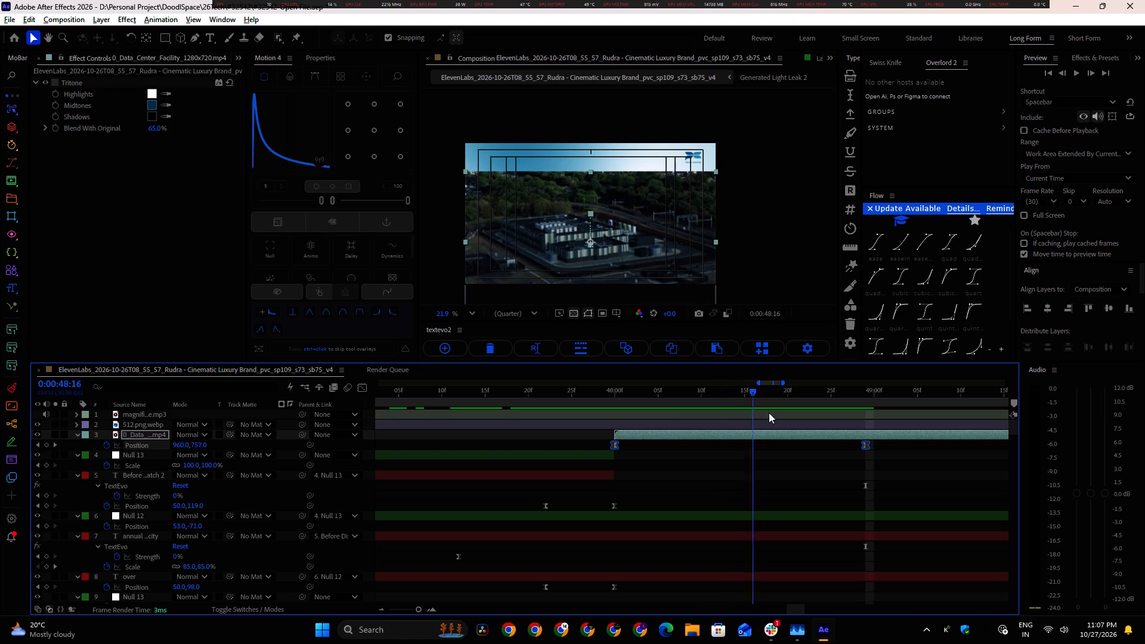
{"action": "left_click_drag", "start_coordinate": [769, 413], "coordinate": [863, 428]}
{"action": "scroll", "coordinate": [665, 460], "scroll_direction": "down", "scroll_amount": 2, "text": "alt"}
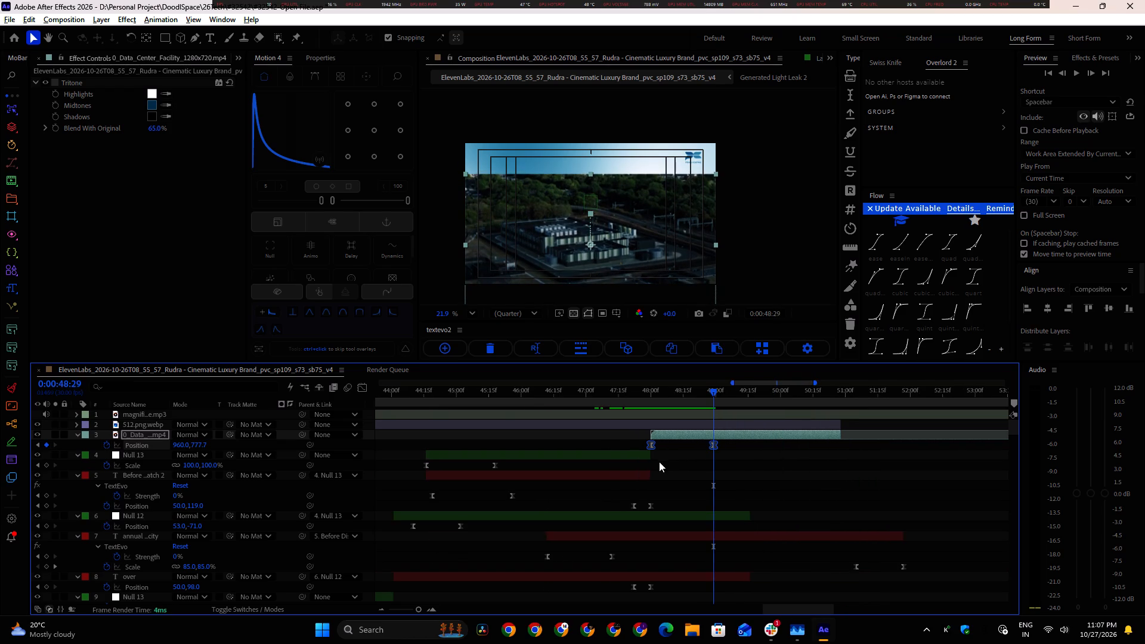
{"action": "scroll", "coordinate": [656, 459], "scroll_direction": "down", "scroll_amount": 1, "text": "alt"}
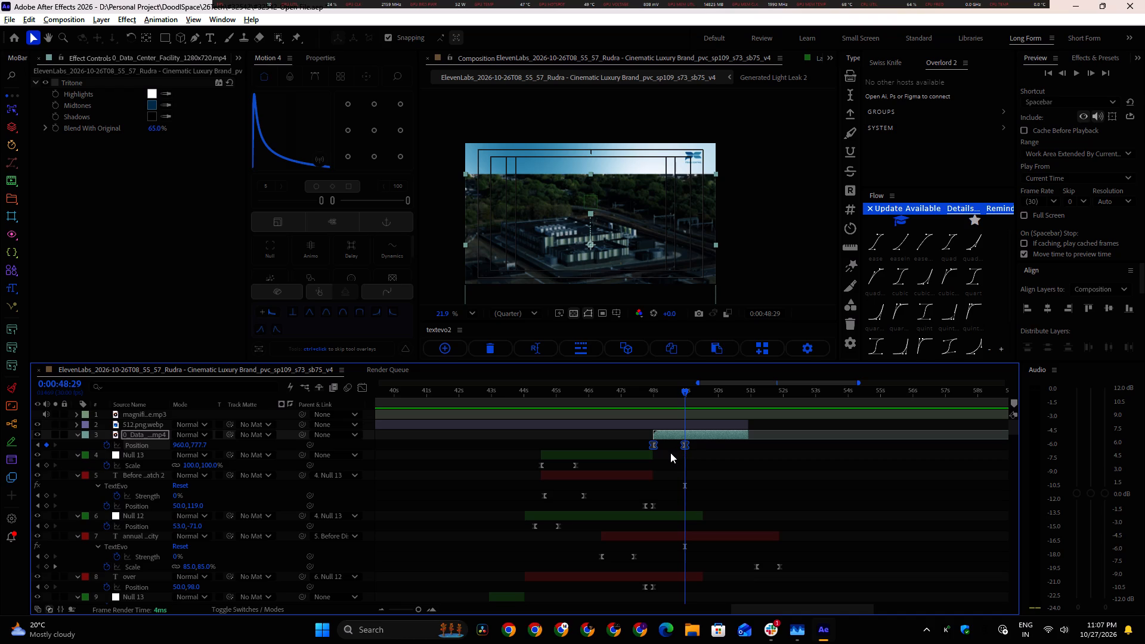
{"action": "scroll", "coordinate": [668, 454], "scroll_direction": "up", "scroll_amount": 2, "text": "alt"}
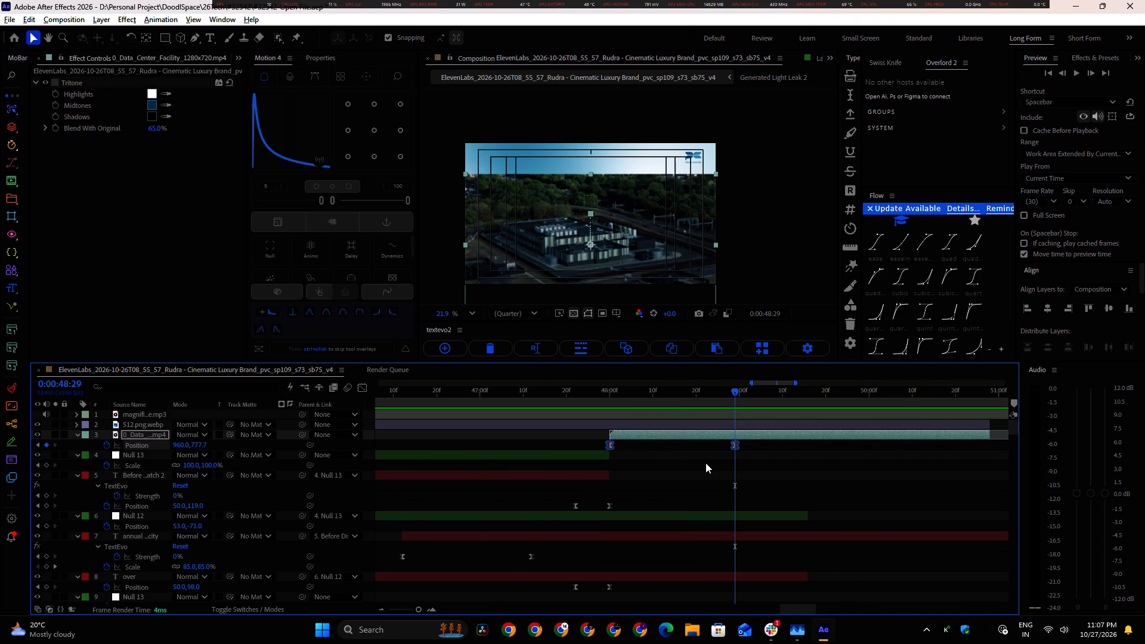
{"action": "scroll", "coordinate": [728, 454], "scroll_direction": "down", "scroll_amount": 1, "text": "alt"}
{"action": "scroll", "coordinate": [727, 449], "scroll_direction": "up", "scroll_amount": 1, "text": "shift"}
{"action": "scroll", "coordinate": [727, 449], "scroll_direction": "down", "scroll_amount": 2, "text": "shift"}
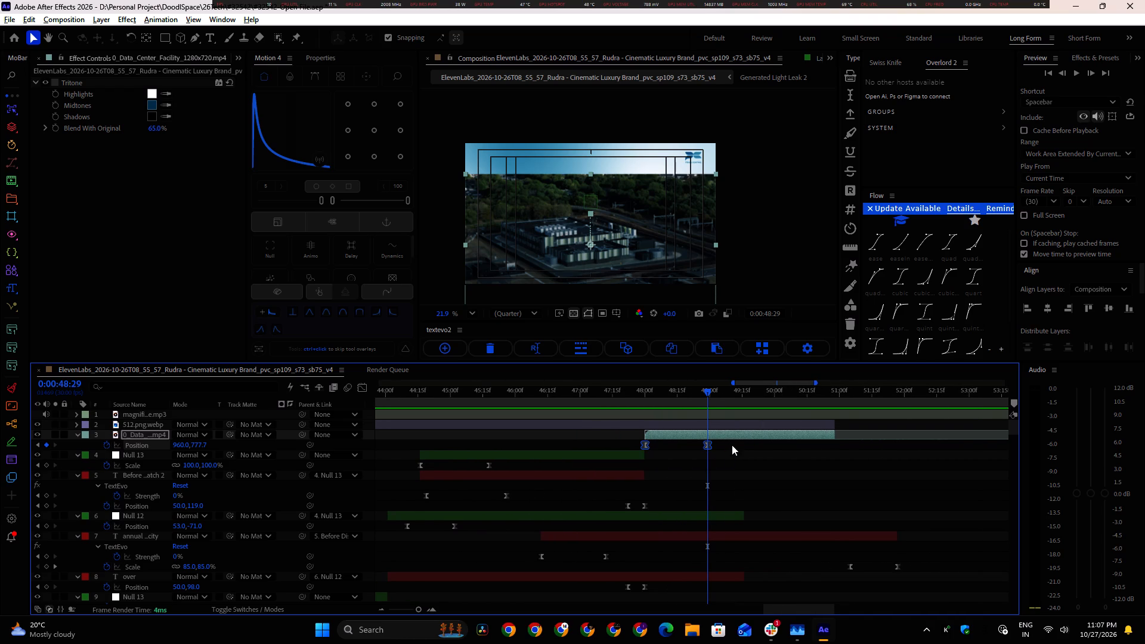
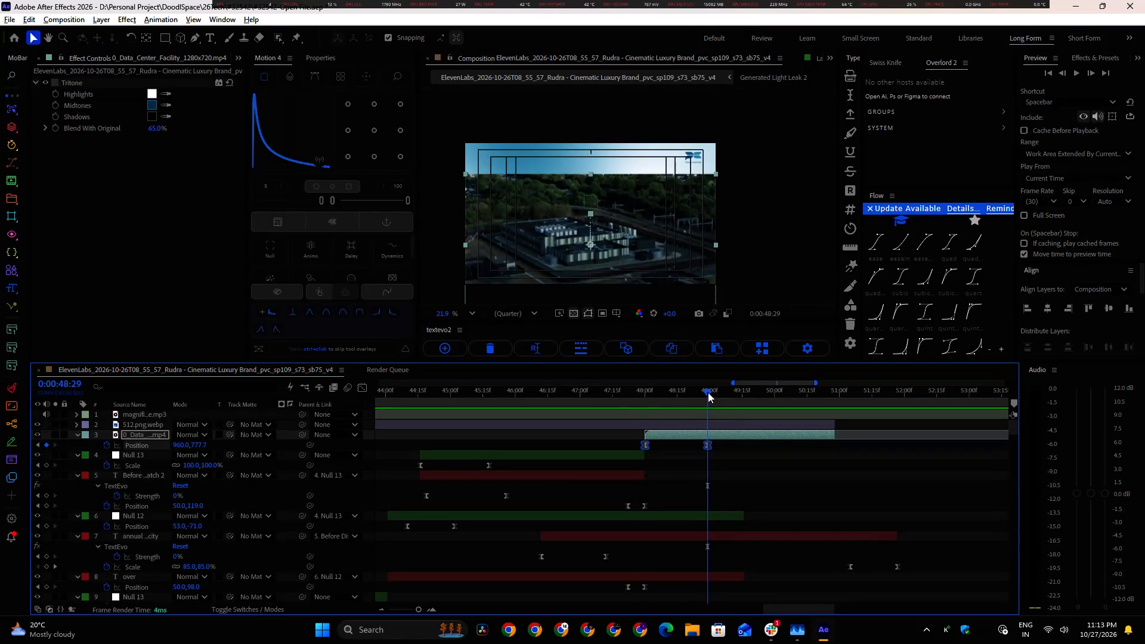
Scrub back to the "over 1,100 tons" text and forward to 0:00:48:29 to check the data-center clip's entrance.
{"action": "left_click_drag", "start_coordinate": [708, 392], "coordinate": [478, 402]}
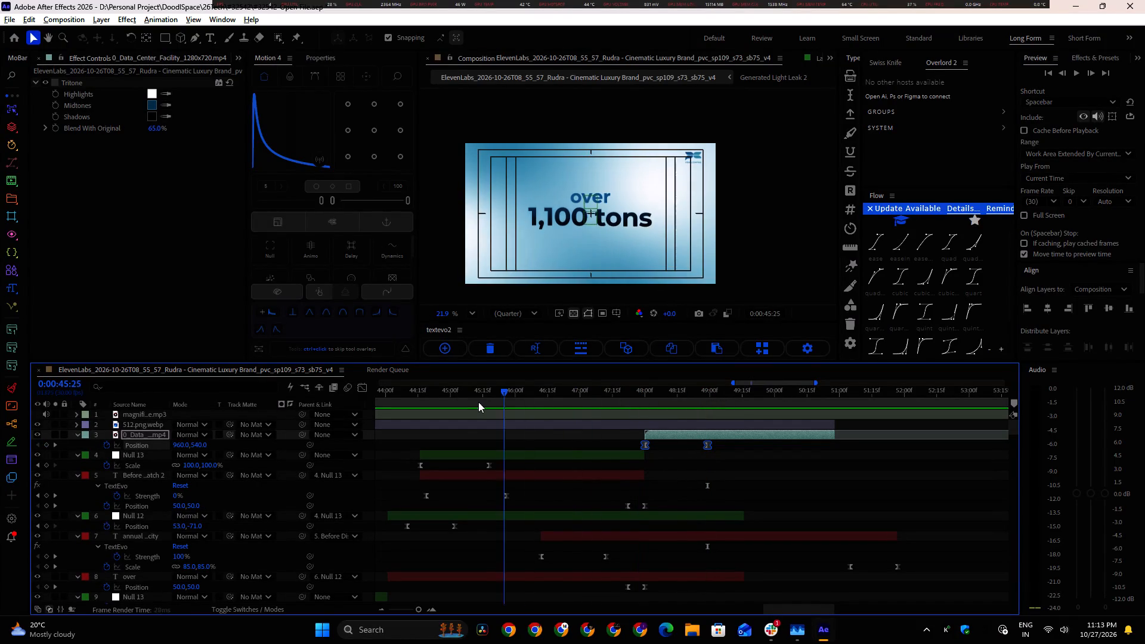
{"action": "left_click_drag", "start_coordinate": [478, 402], "coordinate": [700, 436]}
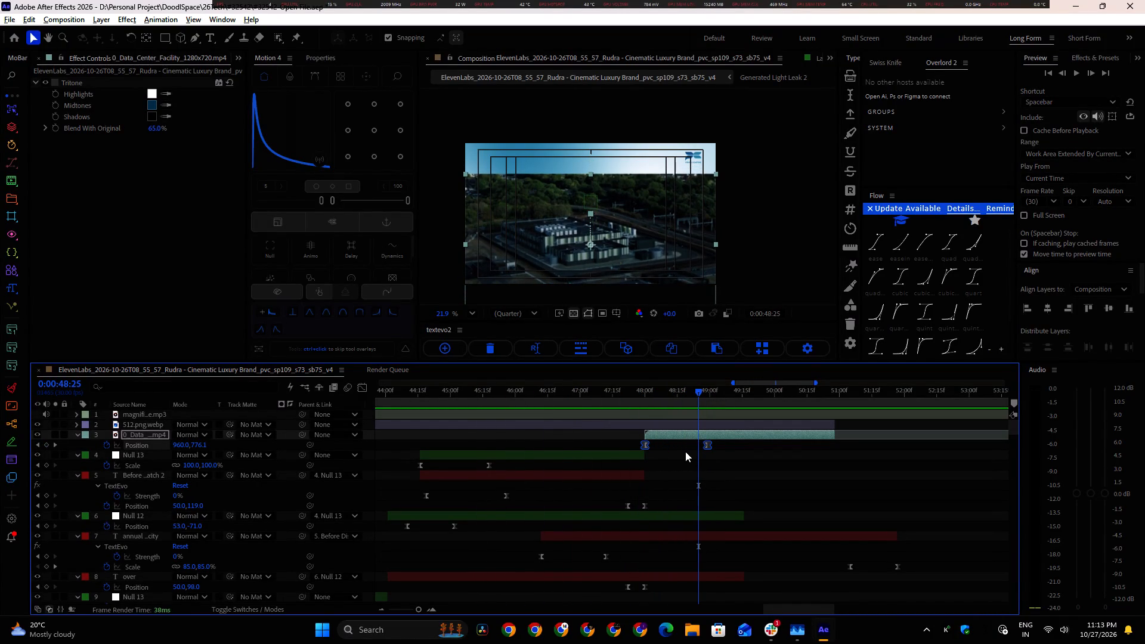
{"action": "scroll", "coordinate": [578, 518], "scroll_direction": "down", "scroll_amount": 2, "text": "alt"}
{"action": "scroll", "coordinate": [567, 512], "scroll_direction": "up", "scroll_amount": 2, "text": "shift"}
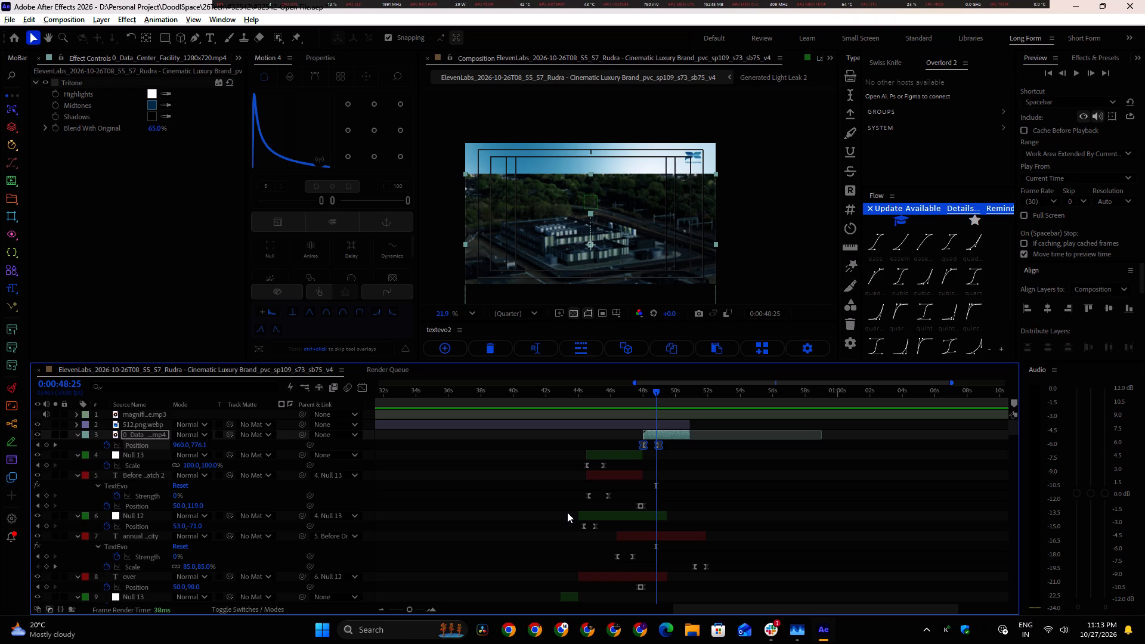
{"action": "scroll", "coordinate": [618, 509], "scroll_direction": "up", "scroll_amount": 1, "text": "alt"}
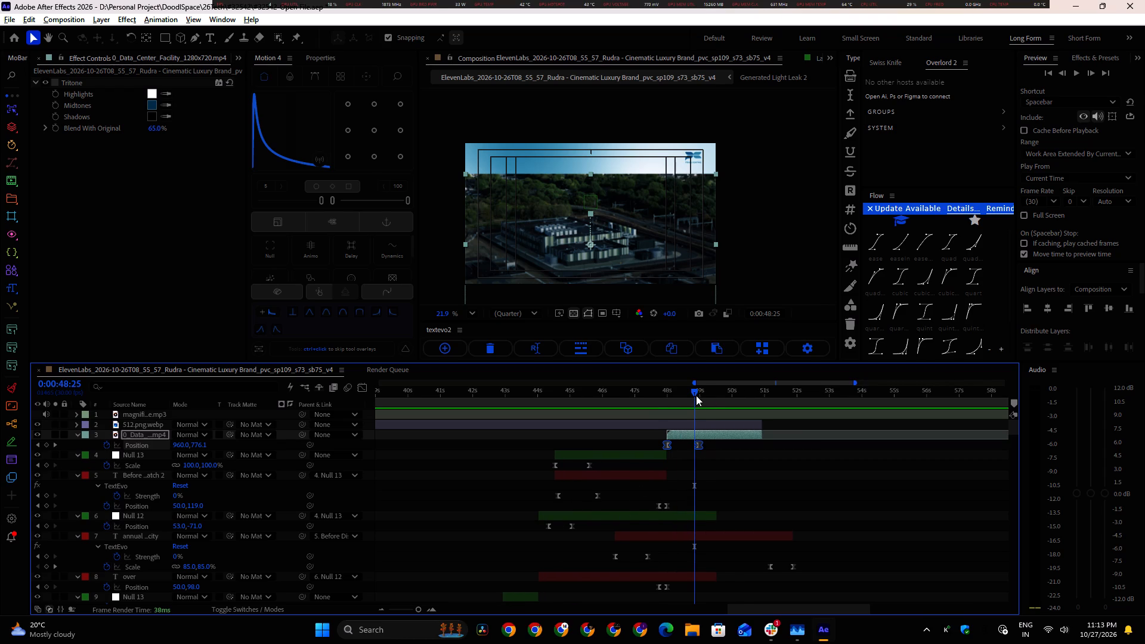
{"action": "left_click_drag", "start_coordinate": [696, 395], "coordinate": [702, 399]}
Look through the earlier scenes' layers and scrub the "Initial Specification and R&D" and "heat-resistant finishes" scenes to examine their title animations.
{"action": "scroll", "coordinate": [676, 497], "scroll_direction": "down", "scroll_amount": 1, "text": "alt"}
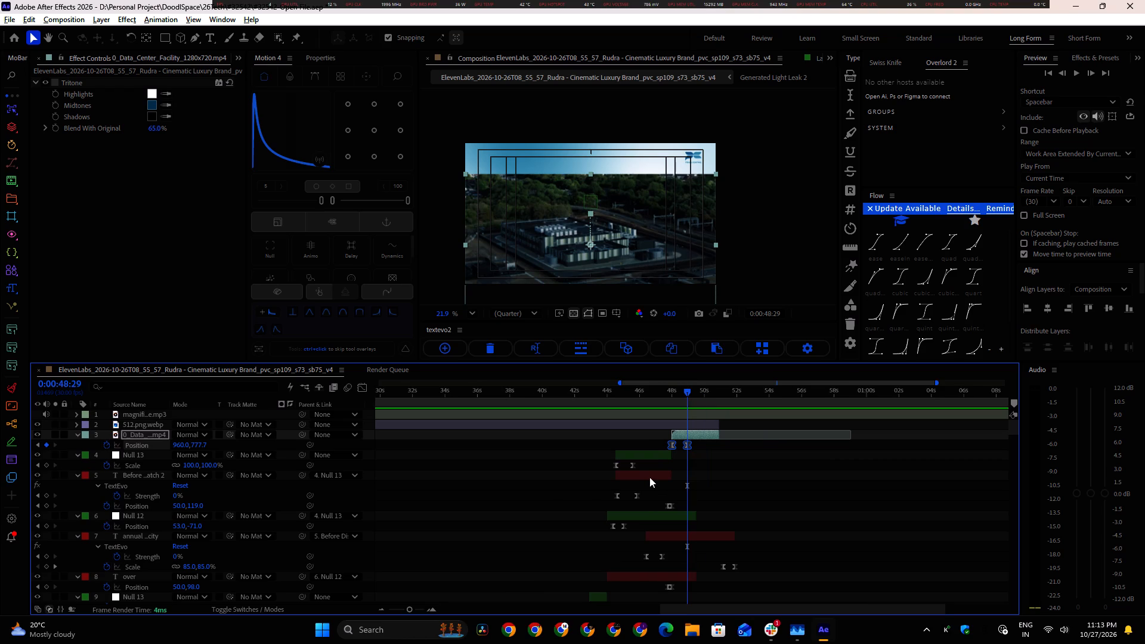
{"action": "scroll", "coordinate": [585, 495], "scroll_direction": "down", "scroll_amount": 4, "text": "shift"}
{"action": "scroll", "coordinate": [572, 496], "scroll_direction": "up", "scroll_amount": 6, "text": "shift"}
{"action": "scroll", "coordinate": [559, 496], "scroll_direction": "down", "scroll_amount": 7}
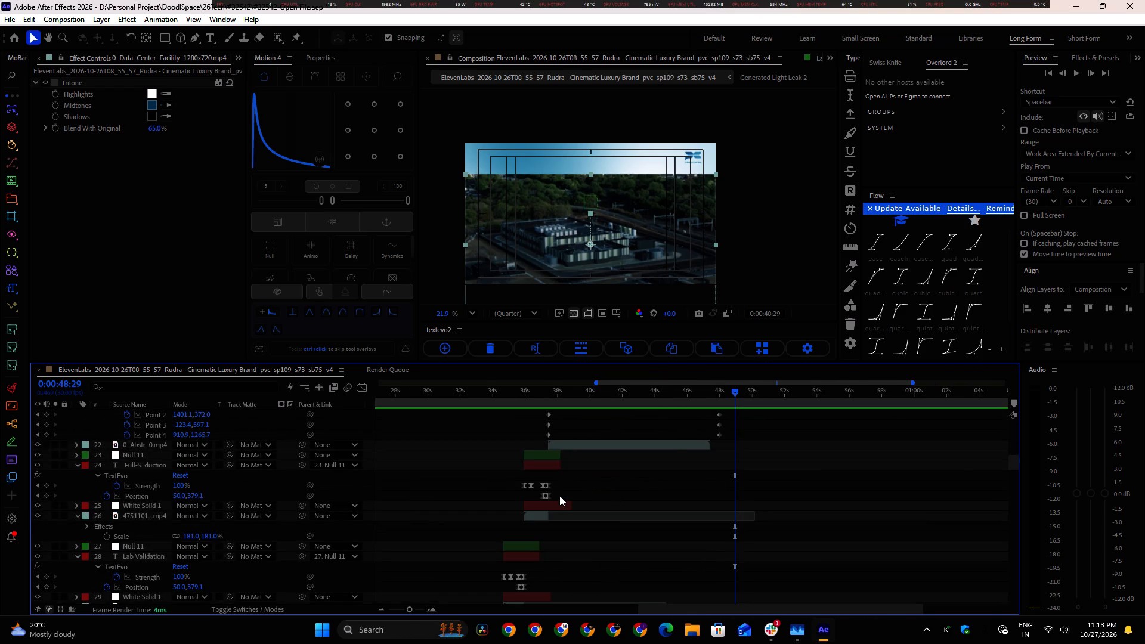
{"action": "scroll", "coordinate": [521, 500], "scroll_direction": "up", "scroll_amount": 2, "text": "alt"}
{"action": "scroll", "coordinate": [571, 495], "scroll_direction": "down", "scroll_amount": 1, "text": "shift"}
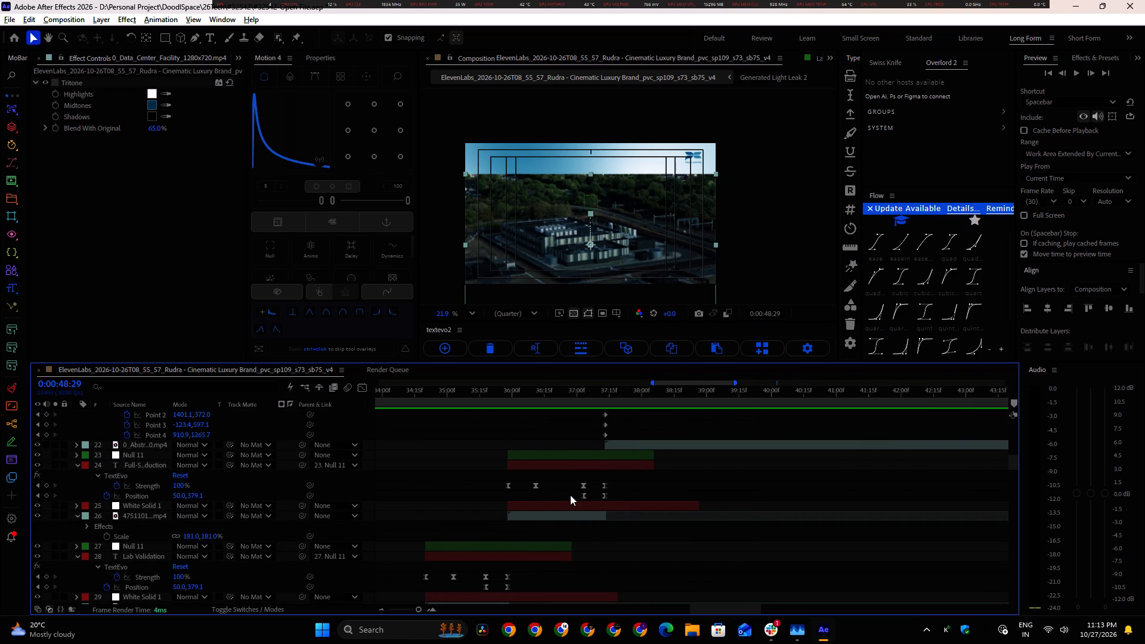
{"action": "scroll", "coordinate": [583, 490], "scroll_direction": "down", "scroll_amount": 1, "text": "alt"}
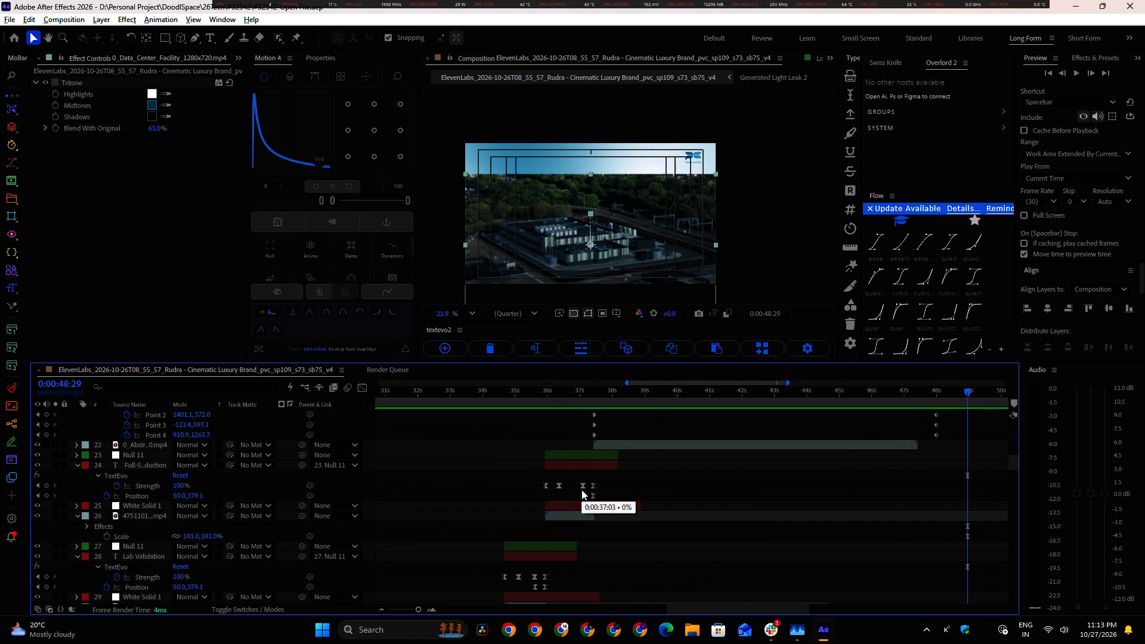
{"action": "scroll", "coordinate": [581, 490], "scroll_direction": "down", "scroll_amount": 3, "text": "shift"}
{"action": "scroll", "coordinate": [766, 494], "scroll_direction": "up", "scroll_amount": 3}
{"action": "scroll", "coordinate": [769, 494], "scroll_direction": "down", "scroll_amount": 3}
{"action": "scroll", "coordinate": [769, 494], "scroll_direction": "up", "scroll_amount": 2}
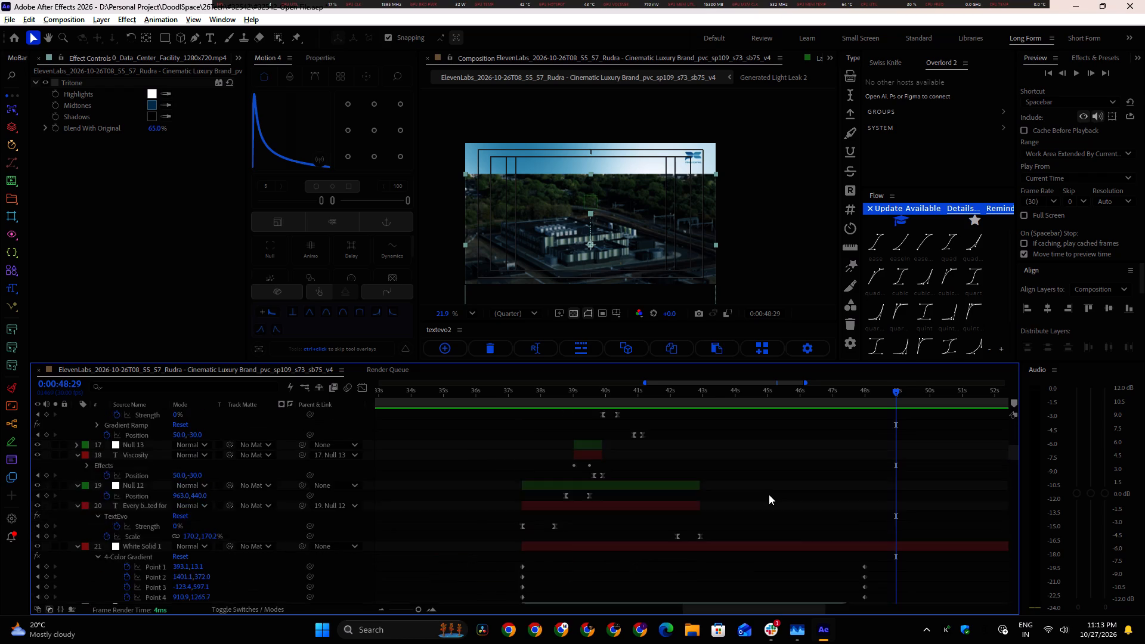
{"action": "scroll", "coordinate": [769, 494], "scroll_direction": "up", "scroll_amount": 6}
{"action": "scroll", "coordinate": [769, 494], "scroll_direction": "down", "scroll_amount": 6}
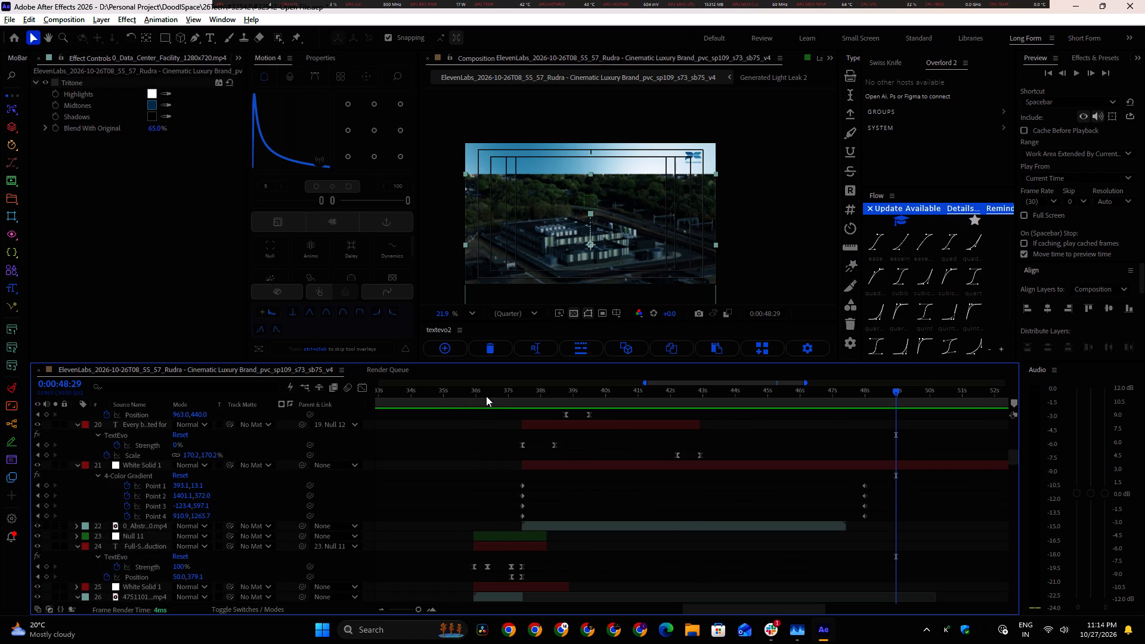
{"action": "left_click_drag", "start_coordinate": [486, 396], "coordinate": [422, 395]}
{"action": "scroll", "coordinate": [456, 457], "scroll_direction": "up", "scroll_amount": 10, "text": "shift"}
{"action": "scroll", "coordinate": [519, 464], "scroll_direction": "down", "scroll_amount": 4}
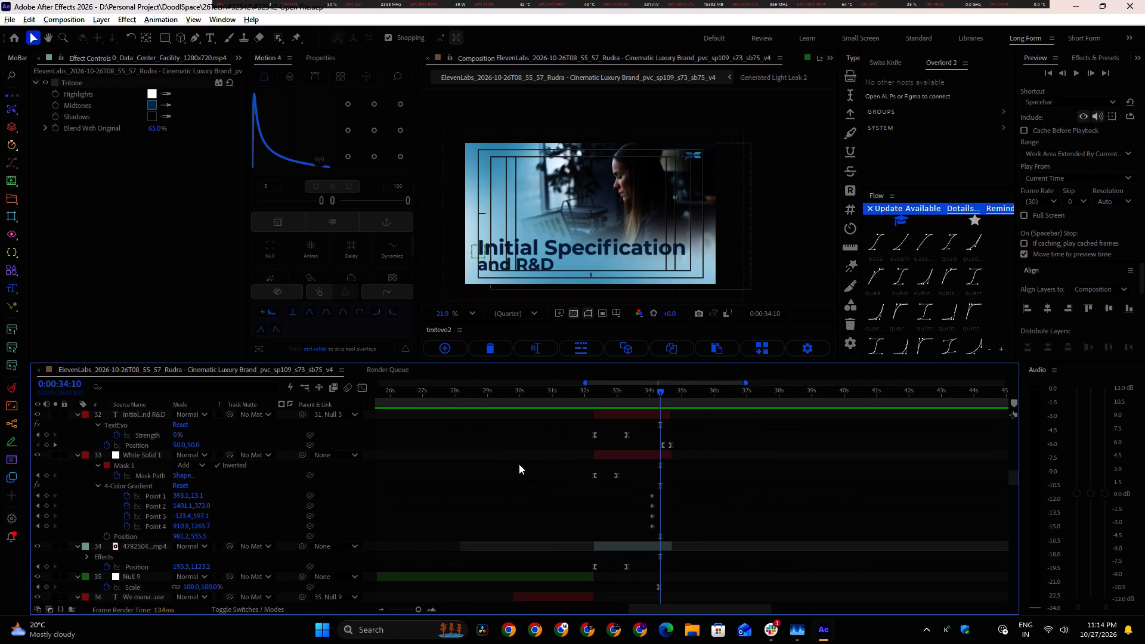
{"action": "scroll", "coordinate": [519, 464], "scroll_direction": "up", "scroll_amount": 4, "text": "shift"}
{"action": "left_click_drag", "start_coordinate": [572, 395], "coordinate": [723, 407]}
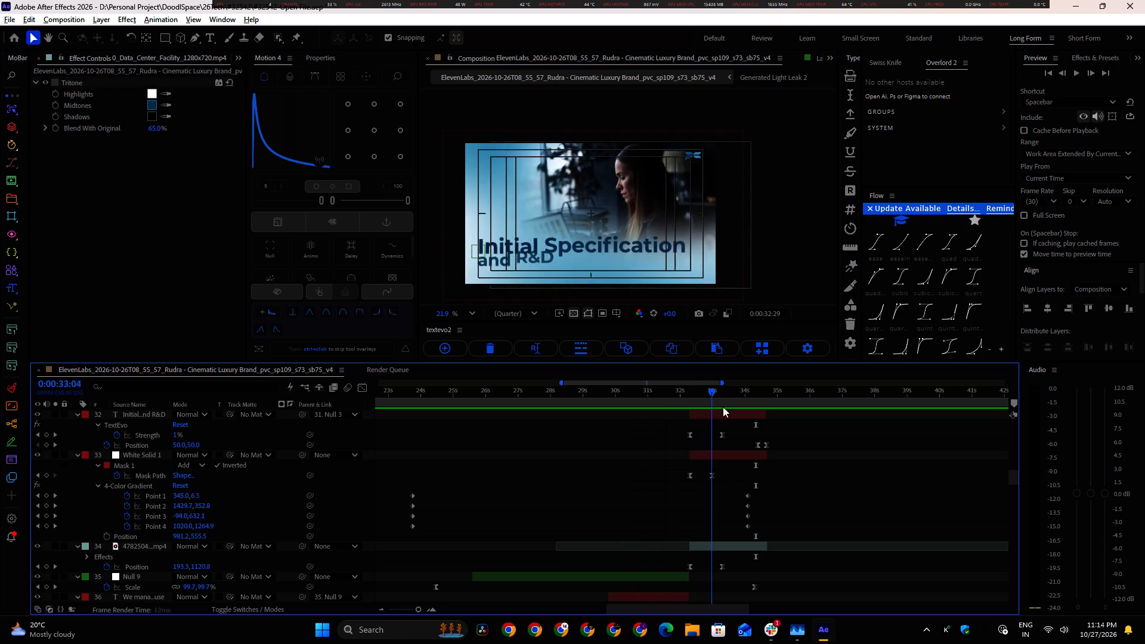
{"action": "left_click_drag", "start_coordinate": [723, 407], "coordinate": [447, 410]}
{"action": "scroll", "coordinate": [466, 450], "scroll_direction": "up", "scroll_amount": 4, "text": "shift"}
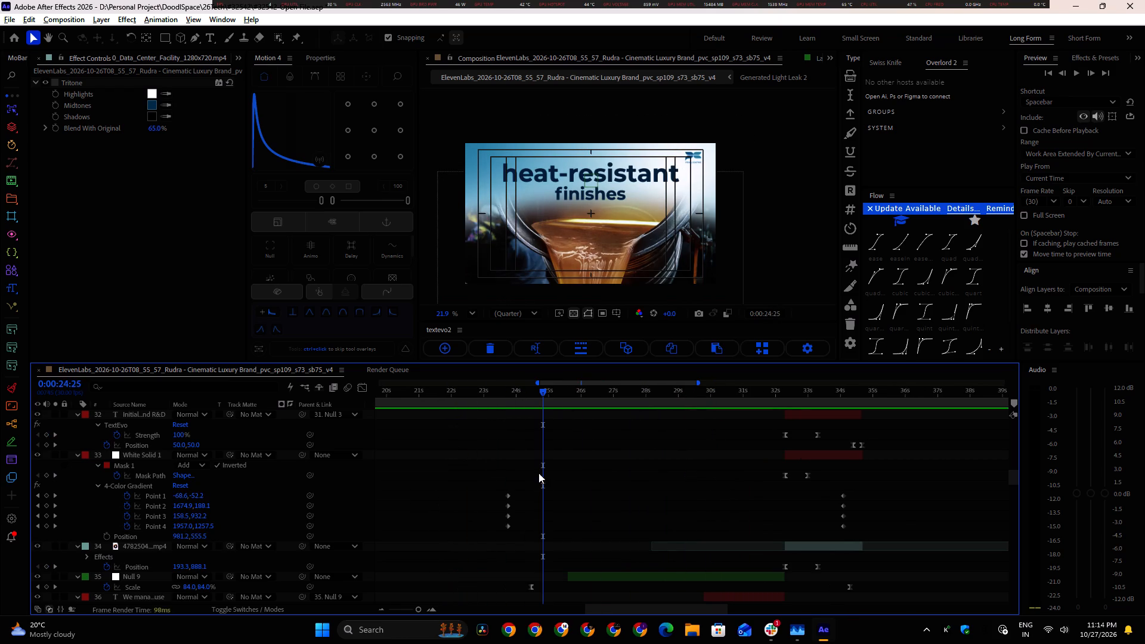
{"action": "scroll", "coordinate": [539, 473], "scroll_direction": "down", "scroll_amount": 5}
{"action": "scroll", "coordinate": [531, 473], "scroll_direction": "up", "scroll_amount": 1, "text": "alt"}
{"action": "left_click_drag", "start_coordinate": [512, 394], "coordinate": [490, 394]}
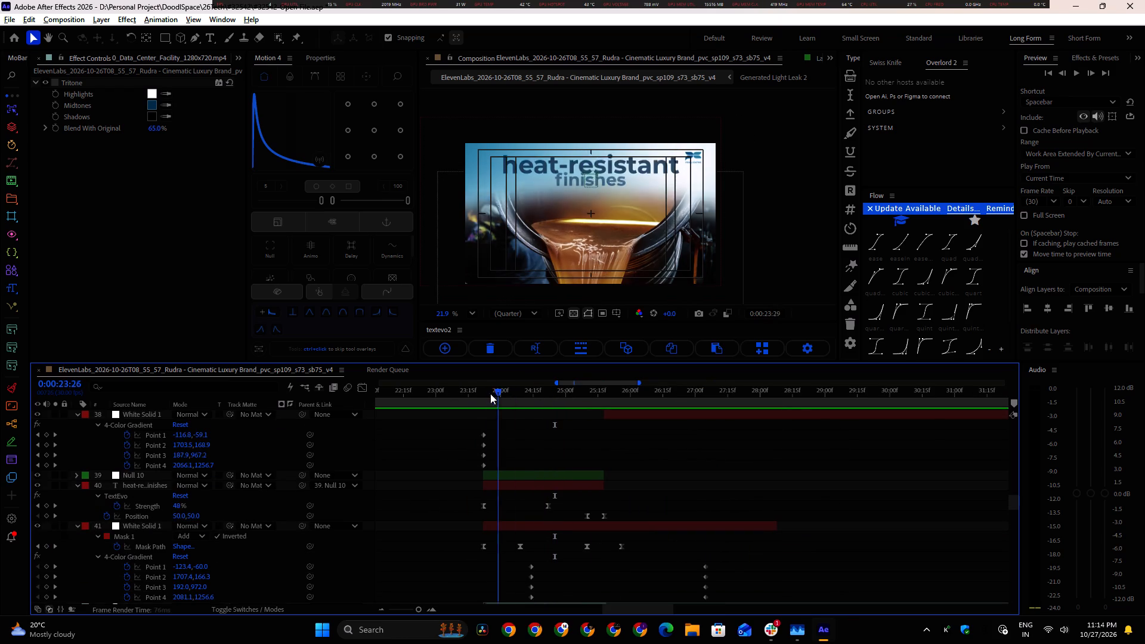
{"action": "left_click_drag", "start_coordinate": [490, 394], "coordinate": [528, 395]}
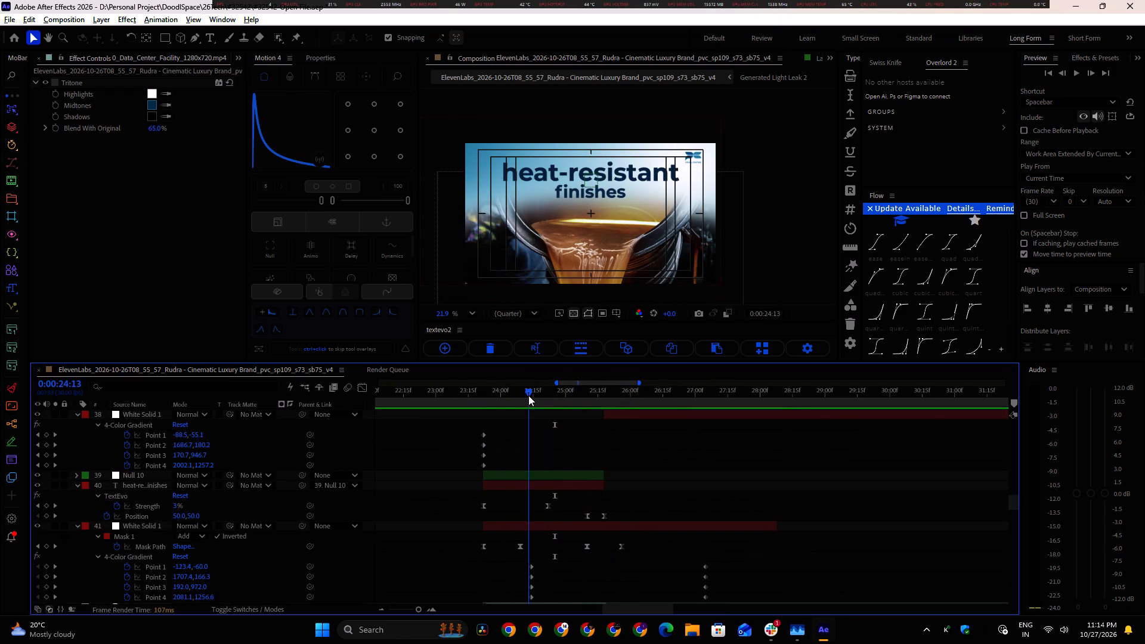
{"action": "left_click_drag", "start_coordinate": [528, 395], "coordinate": [528, 395]}
Copy the "heat-resistant finishes" title and its Null 10 to start at 0:00:48:00, stacked directly above the 0_Data clip.
{"action": "left_click", "coordinate": [534, 475]}
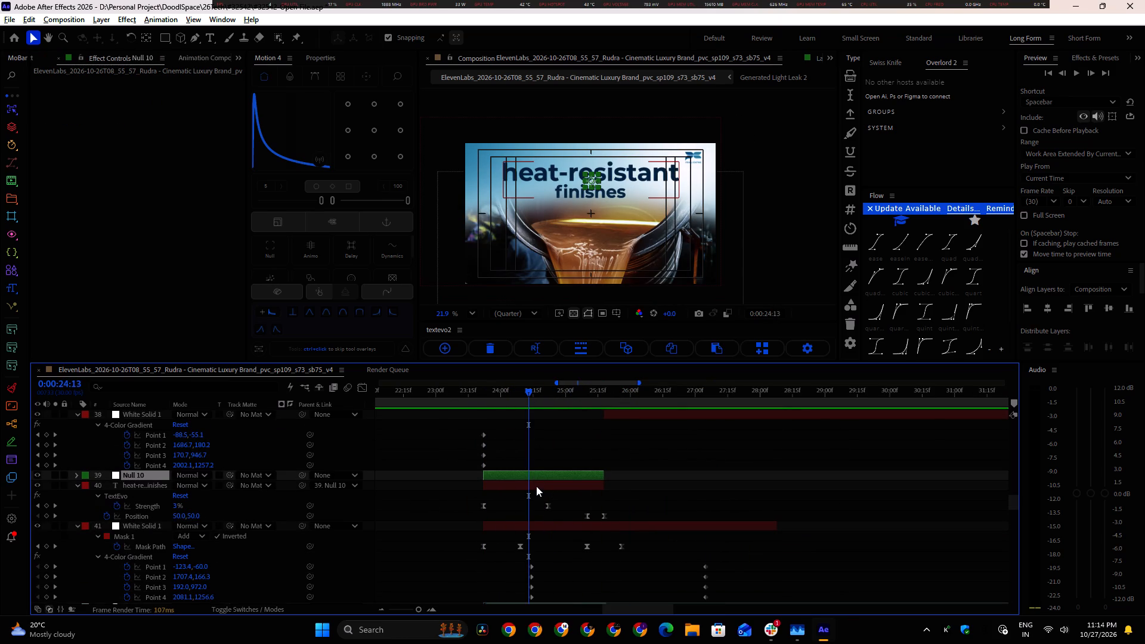
{"action": "left_click", "coordinate": [536, 486], "text": "shift"}
{"action": "scroll", "coordinate": [608, 490], "scroll_direction": "down", "scroll_amount": 1, "text": "alt"}
{"action": "scroll", "coordinate": [656, 497], "scroll_direction": "up", "scroll_amount": 1}
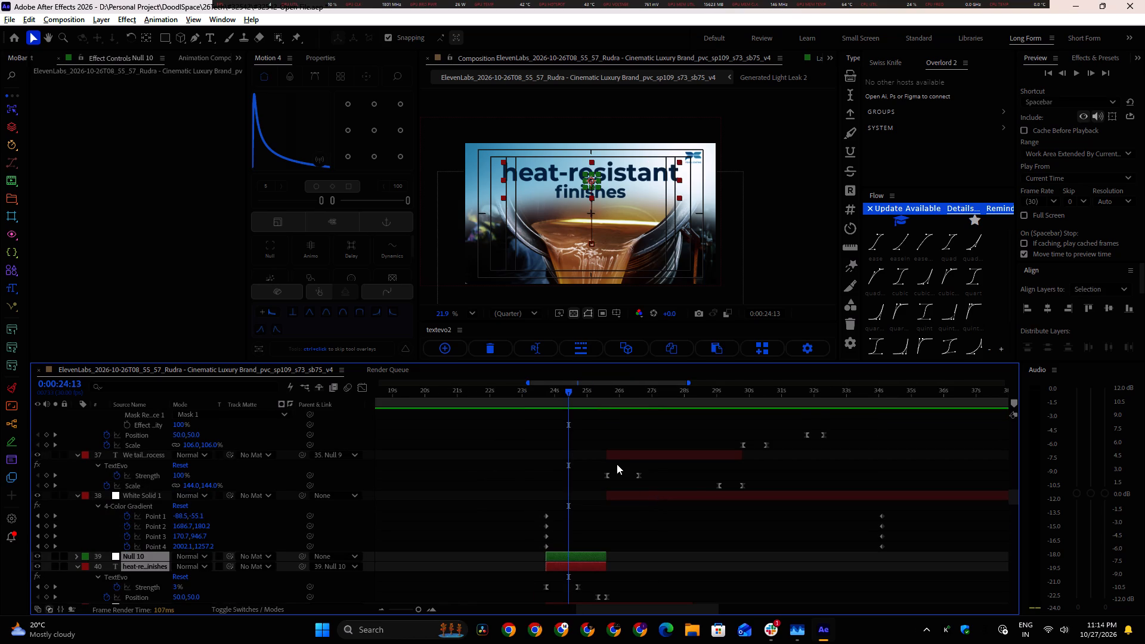
{"action": "key", "text": "ctrl+c"}
{"action": "scroll", "coordinate": [697, 493], "scroll_direction": "down", "scroll_amount": 5, "text": "shift"}
{"action": "scroll", "coordinate": [744, 492], "scroll_direction": "up", "scroll_amount": 9}
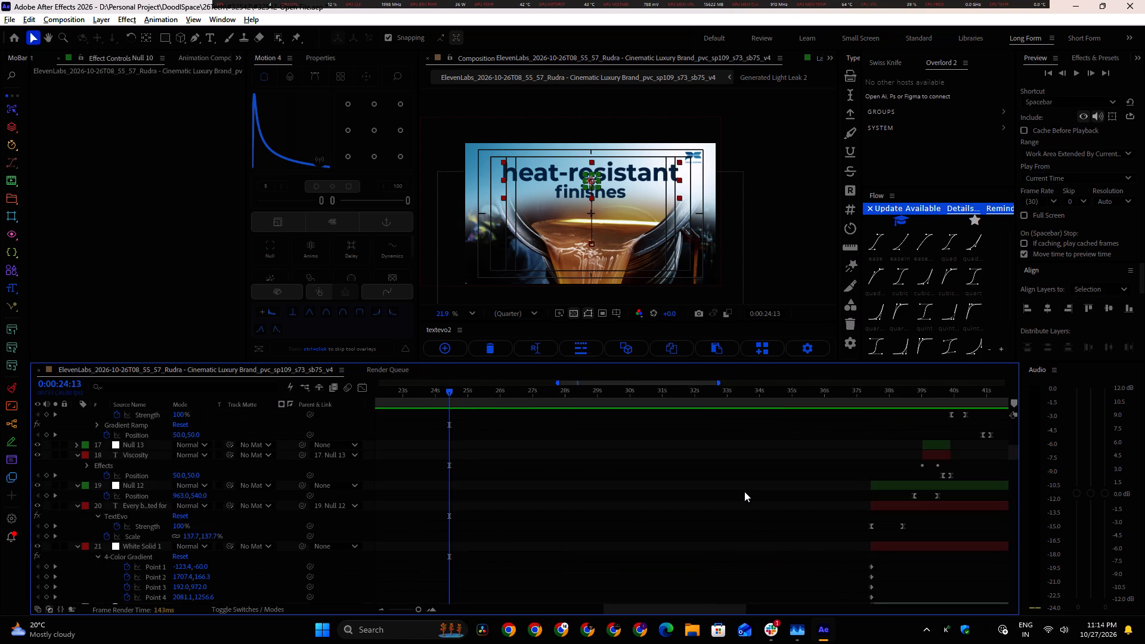
{"action": "scroll", "coordinate": [744, 491], "scroll_direction": "down", "scroll_amount": 6, "text": "shift"}
{"action": "scroll", "coordinate": [744, 491], "scroll_direction": "up", "scroll_amount": 3}
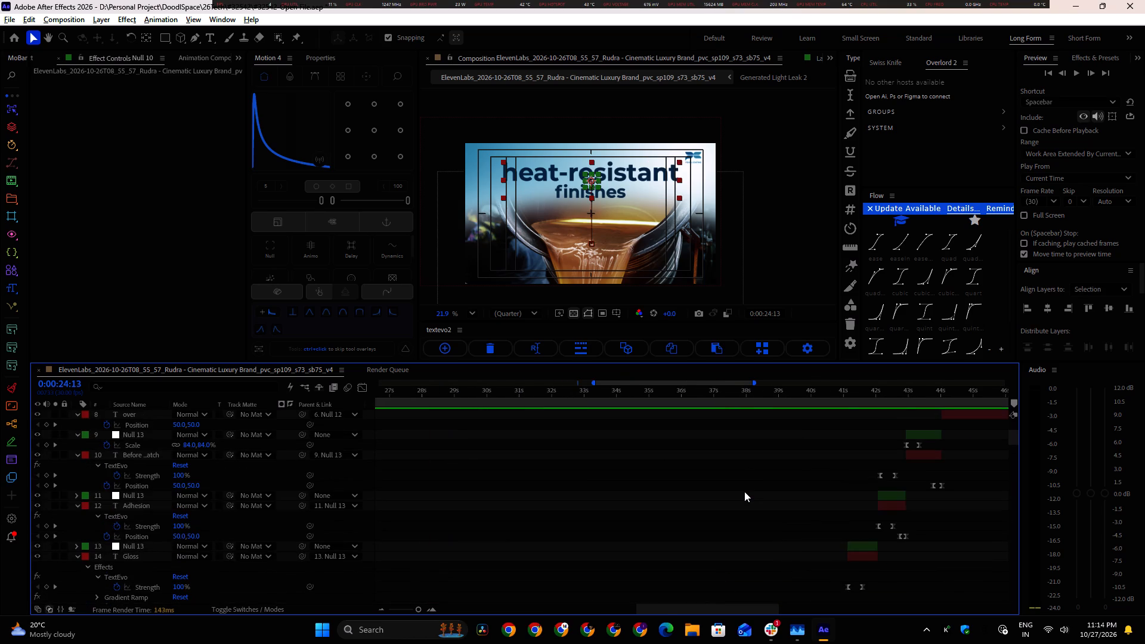
{"action": "scroll", "coordinate": [744, 491], "scroll_direction": "down", "scroll_amount": 6, "text": "shift"}
{"action": "scroll", "coordinate": [751, 490], "scroll_direction": "up", "scroll_amount": 2}
{"action": "scroll", "coordinate": [856, 469], "scroll_direction": "down", "scroll_amount": 7, "text": "shift"}
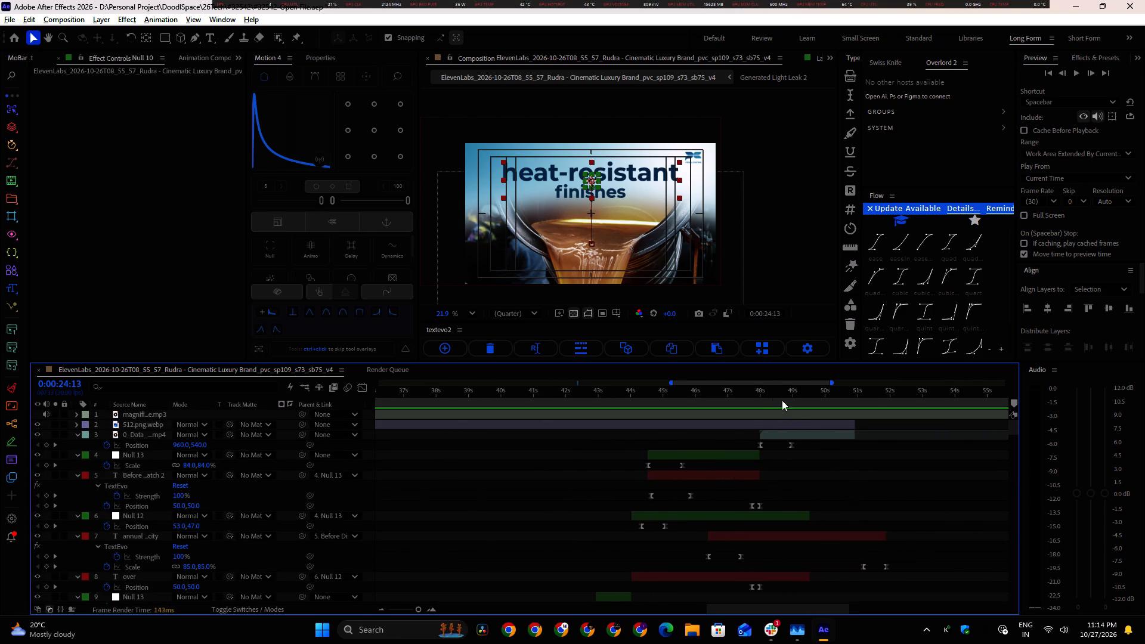
{"action": "left_click", "coordinate": [767, 390]}
{"action": "left_click", "coordinate": [782, 437]}
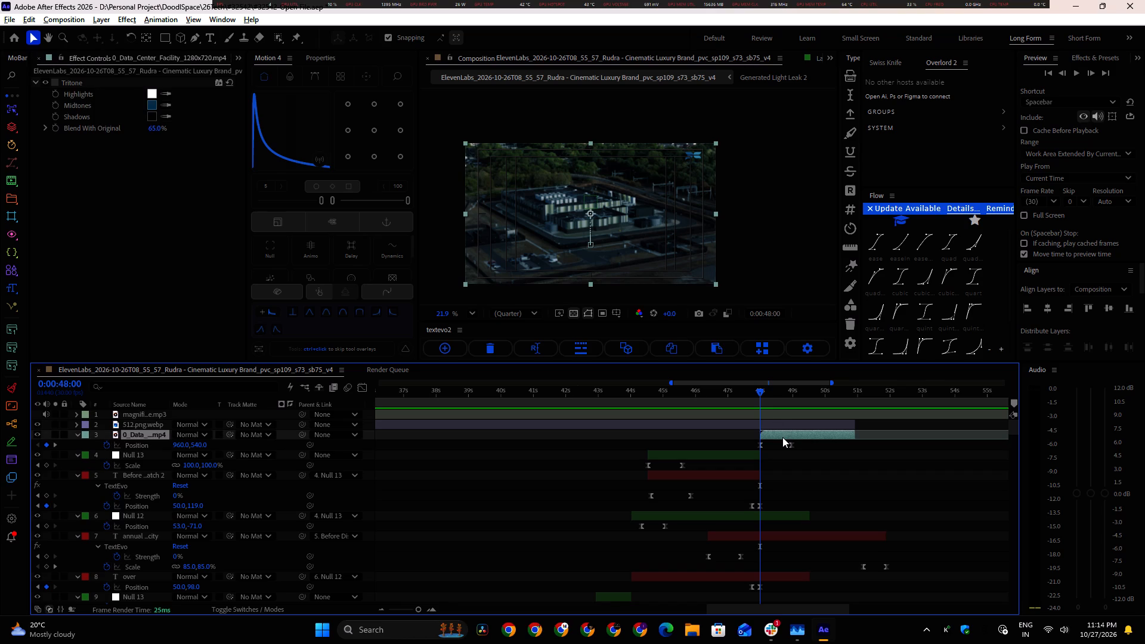
{"action": "key", "text": "ctrl+v"}
{"action": "key", "text": "ctrl+shift+bracketright"}
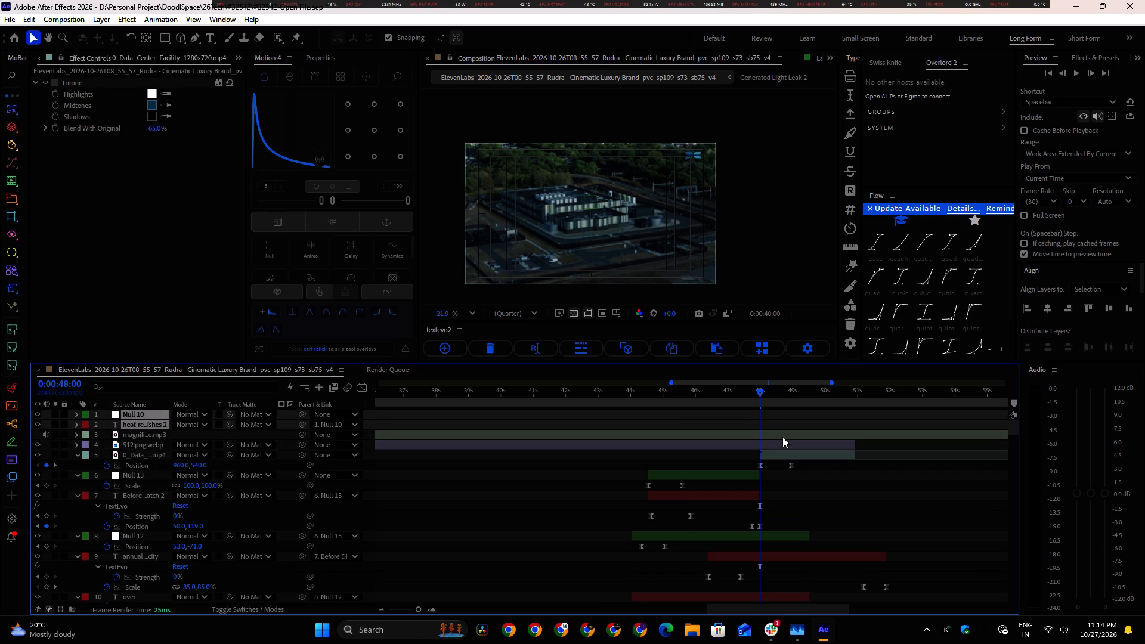
{"action": "key", "text": "ctrl+bracketleft"}
{"action": "key", "text": "ctrl+bracketleft"}
{"action": "key", "text": "bracketleft"}
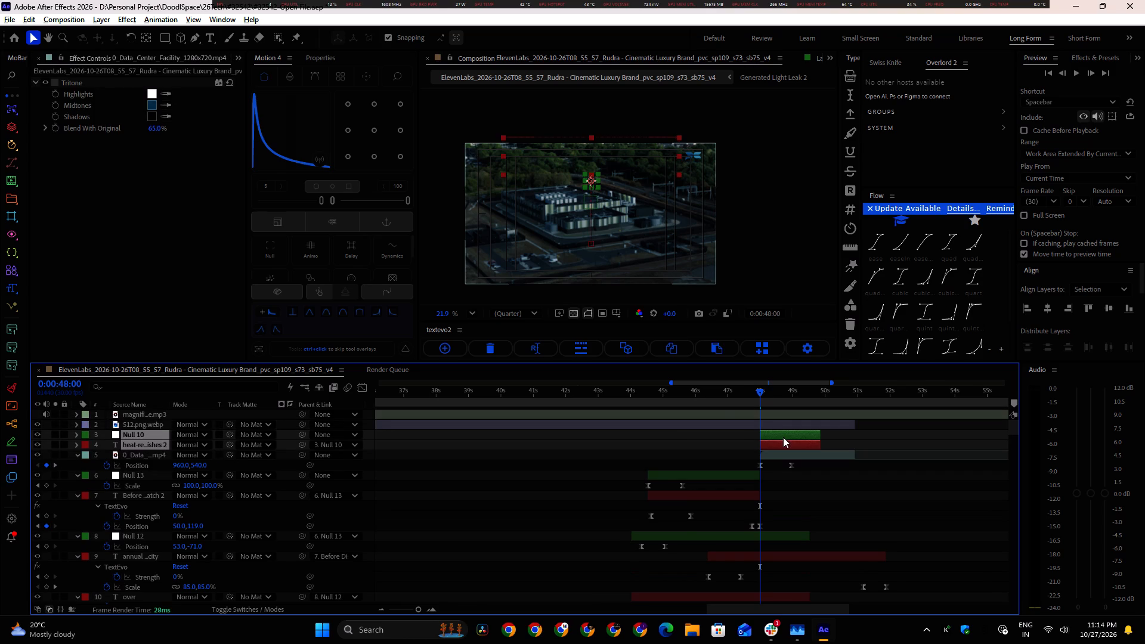
Scrub from 0:00:48:00 to 0:00:48:19 to check the pasted title's animation over the data-center clip, and select its text layer.
{"action": "scroll", "coordinate": [783, 437], "scroll_direction": "up", "scroll_amount": 3, "text": "alt"}
{"action": "scroll", "coordinate": [787, 439], "scroll_direction": "down", "scroll_amount": 5, "text": "shift"}
{"action": "left_click_drag", "start_coordinate": [472, 391], "coordinate": [473, 391]}
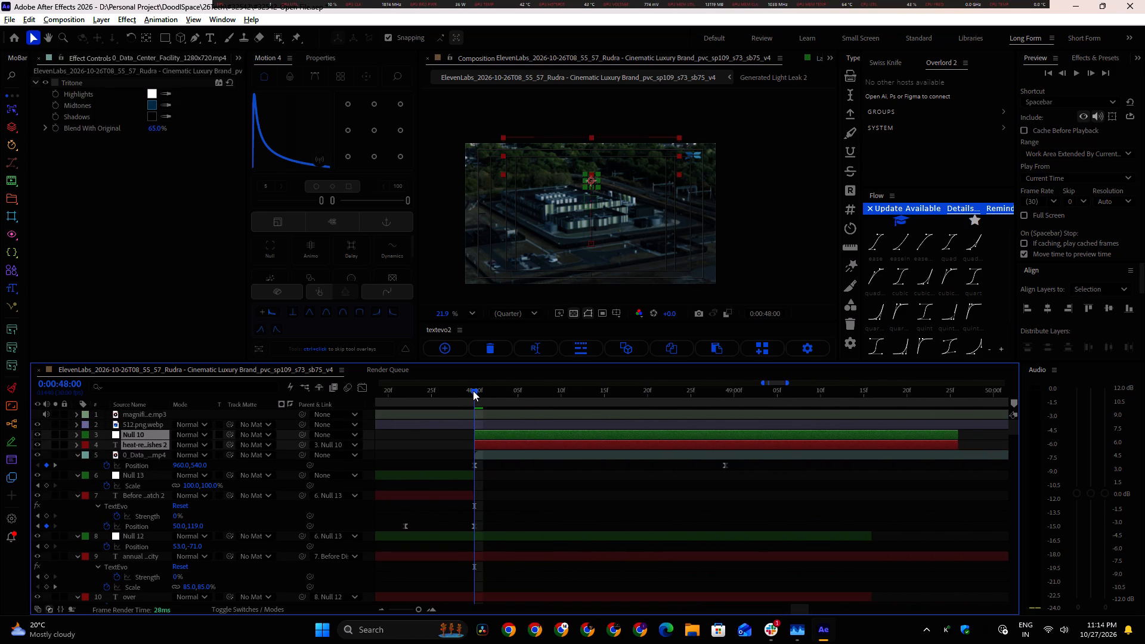
{"action": "left_click_drag", "start_coordinate": [473, 391], "coordinate": [636, 413]}
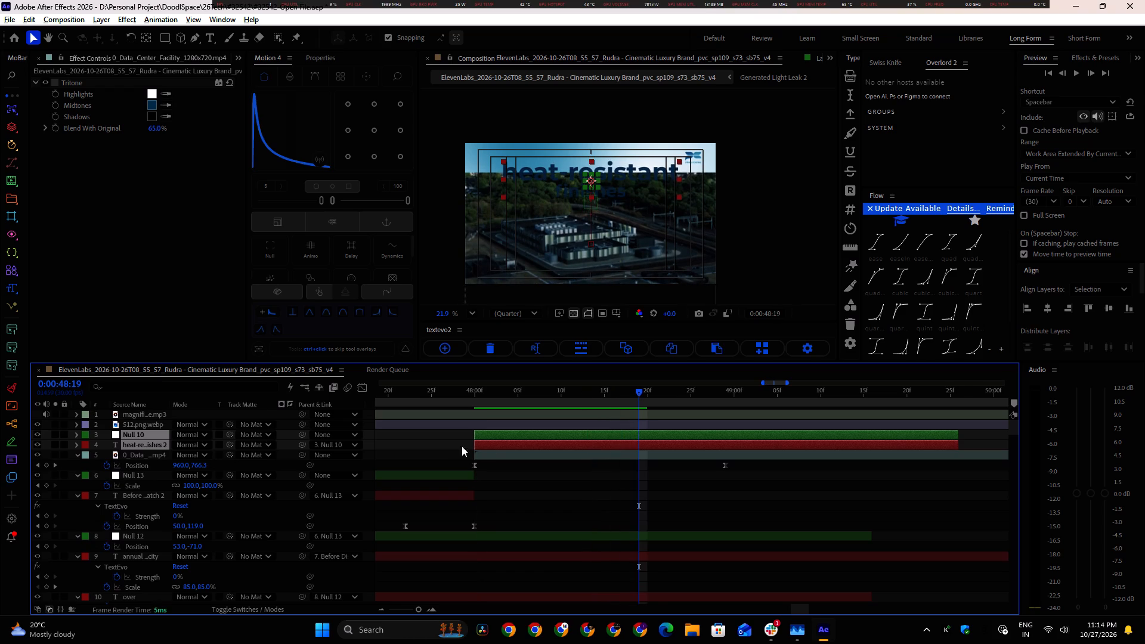
{"action": "left_click", "coordinate": [442, 445]}
{"action": "left_click", "coordinate": [493, 447]}
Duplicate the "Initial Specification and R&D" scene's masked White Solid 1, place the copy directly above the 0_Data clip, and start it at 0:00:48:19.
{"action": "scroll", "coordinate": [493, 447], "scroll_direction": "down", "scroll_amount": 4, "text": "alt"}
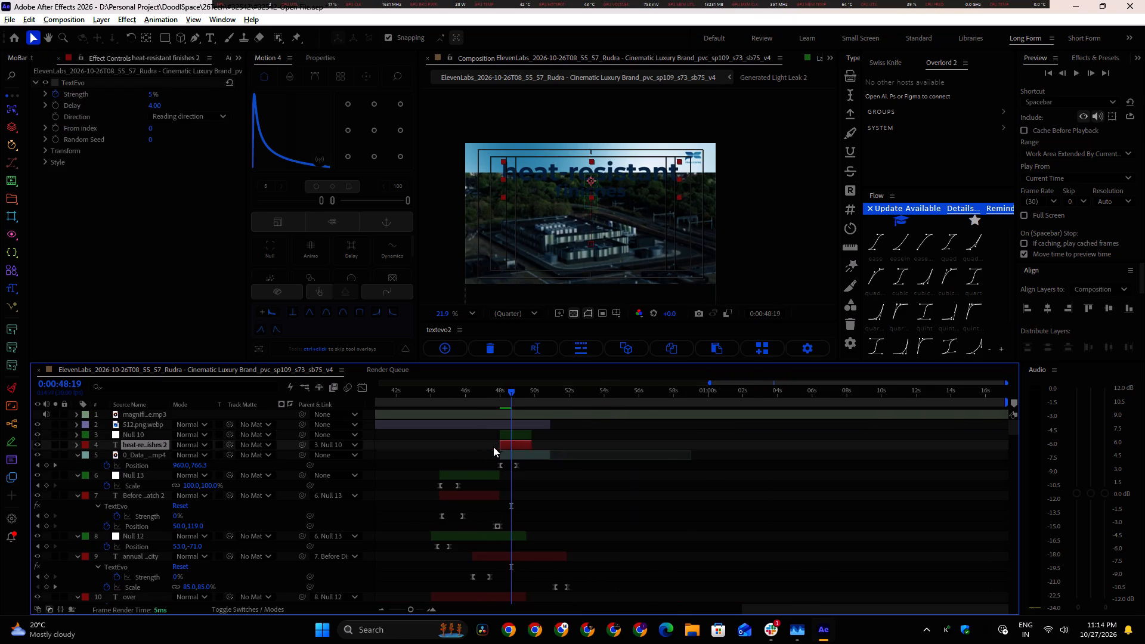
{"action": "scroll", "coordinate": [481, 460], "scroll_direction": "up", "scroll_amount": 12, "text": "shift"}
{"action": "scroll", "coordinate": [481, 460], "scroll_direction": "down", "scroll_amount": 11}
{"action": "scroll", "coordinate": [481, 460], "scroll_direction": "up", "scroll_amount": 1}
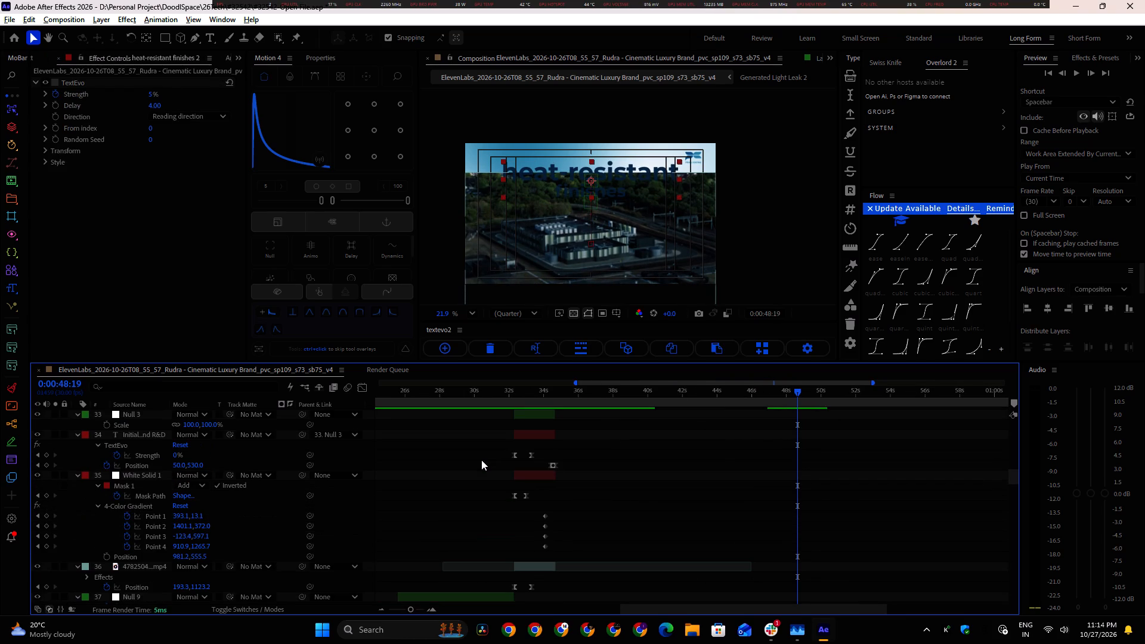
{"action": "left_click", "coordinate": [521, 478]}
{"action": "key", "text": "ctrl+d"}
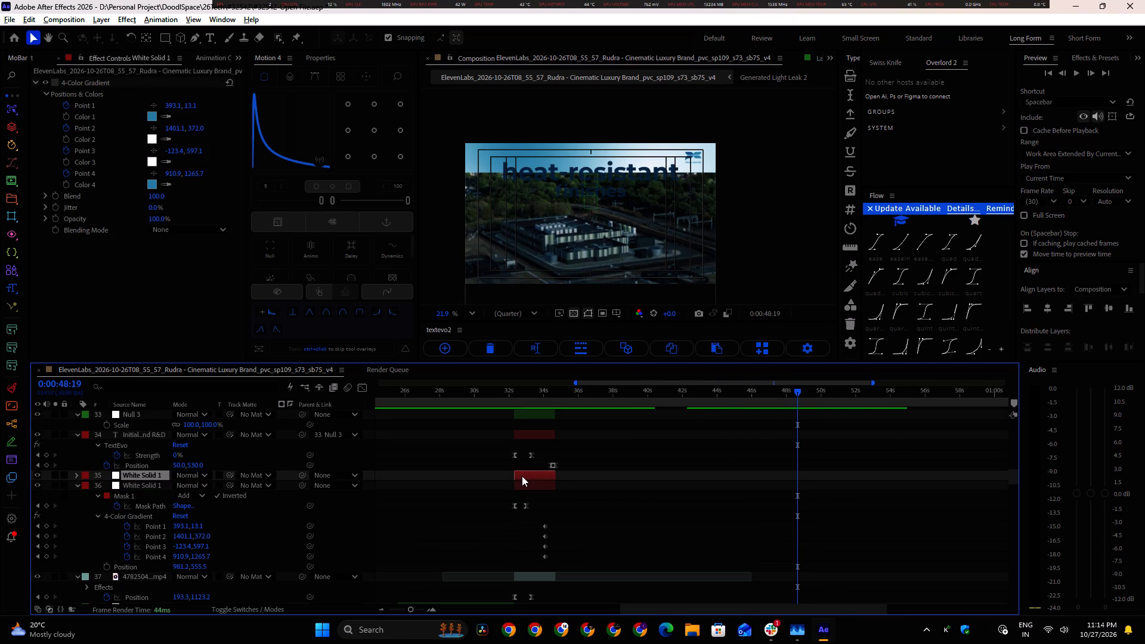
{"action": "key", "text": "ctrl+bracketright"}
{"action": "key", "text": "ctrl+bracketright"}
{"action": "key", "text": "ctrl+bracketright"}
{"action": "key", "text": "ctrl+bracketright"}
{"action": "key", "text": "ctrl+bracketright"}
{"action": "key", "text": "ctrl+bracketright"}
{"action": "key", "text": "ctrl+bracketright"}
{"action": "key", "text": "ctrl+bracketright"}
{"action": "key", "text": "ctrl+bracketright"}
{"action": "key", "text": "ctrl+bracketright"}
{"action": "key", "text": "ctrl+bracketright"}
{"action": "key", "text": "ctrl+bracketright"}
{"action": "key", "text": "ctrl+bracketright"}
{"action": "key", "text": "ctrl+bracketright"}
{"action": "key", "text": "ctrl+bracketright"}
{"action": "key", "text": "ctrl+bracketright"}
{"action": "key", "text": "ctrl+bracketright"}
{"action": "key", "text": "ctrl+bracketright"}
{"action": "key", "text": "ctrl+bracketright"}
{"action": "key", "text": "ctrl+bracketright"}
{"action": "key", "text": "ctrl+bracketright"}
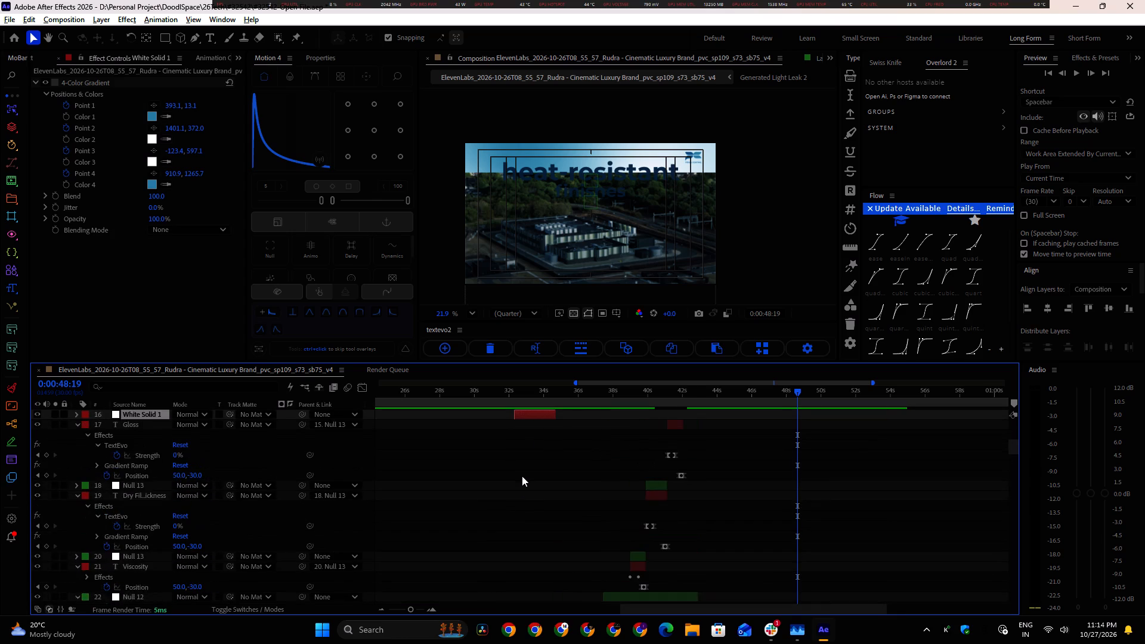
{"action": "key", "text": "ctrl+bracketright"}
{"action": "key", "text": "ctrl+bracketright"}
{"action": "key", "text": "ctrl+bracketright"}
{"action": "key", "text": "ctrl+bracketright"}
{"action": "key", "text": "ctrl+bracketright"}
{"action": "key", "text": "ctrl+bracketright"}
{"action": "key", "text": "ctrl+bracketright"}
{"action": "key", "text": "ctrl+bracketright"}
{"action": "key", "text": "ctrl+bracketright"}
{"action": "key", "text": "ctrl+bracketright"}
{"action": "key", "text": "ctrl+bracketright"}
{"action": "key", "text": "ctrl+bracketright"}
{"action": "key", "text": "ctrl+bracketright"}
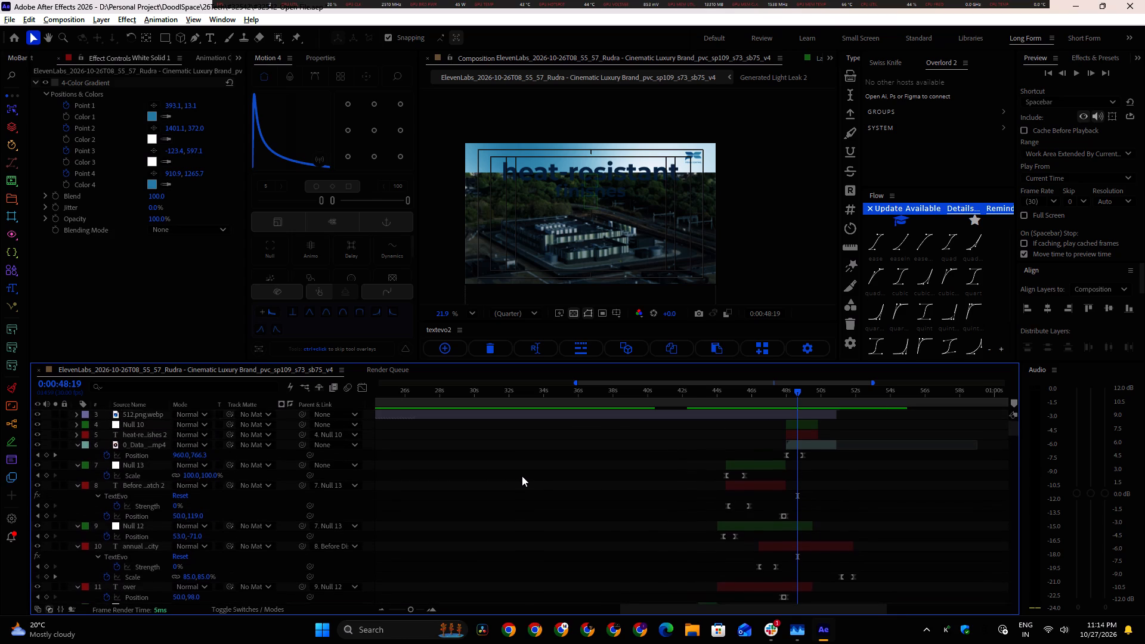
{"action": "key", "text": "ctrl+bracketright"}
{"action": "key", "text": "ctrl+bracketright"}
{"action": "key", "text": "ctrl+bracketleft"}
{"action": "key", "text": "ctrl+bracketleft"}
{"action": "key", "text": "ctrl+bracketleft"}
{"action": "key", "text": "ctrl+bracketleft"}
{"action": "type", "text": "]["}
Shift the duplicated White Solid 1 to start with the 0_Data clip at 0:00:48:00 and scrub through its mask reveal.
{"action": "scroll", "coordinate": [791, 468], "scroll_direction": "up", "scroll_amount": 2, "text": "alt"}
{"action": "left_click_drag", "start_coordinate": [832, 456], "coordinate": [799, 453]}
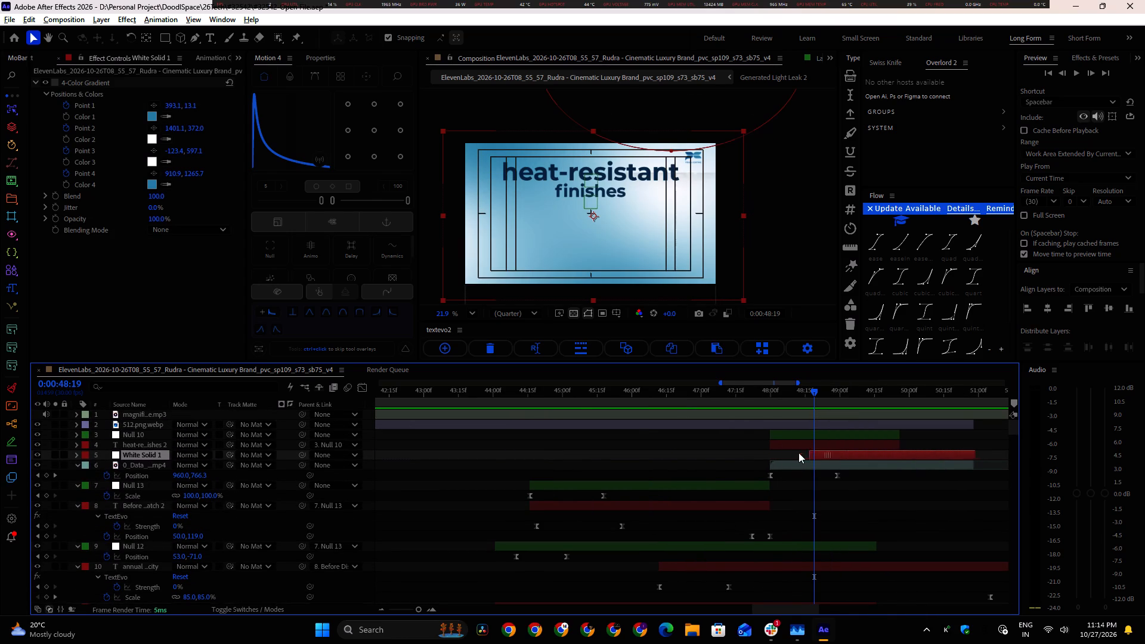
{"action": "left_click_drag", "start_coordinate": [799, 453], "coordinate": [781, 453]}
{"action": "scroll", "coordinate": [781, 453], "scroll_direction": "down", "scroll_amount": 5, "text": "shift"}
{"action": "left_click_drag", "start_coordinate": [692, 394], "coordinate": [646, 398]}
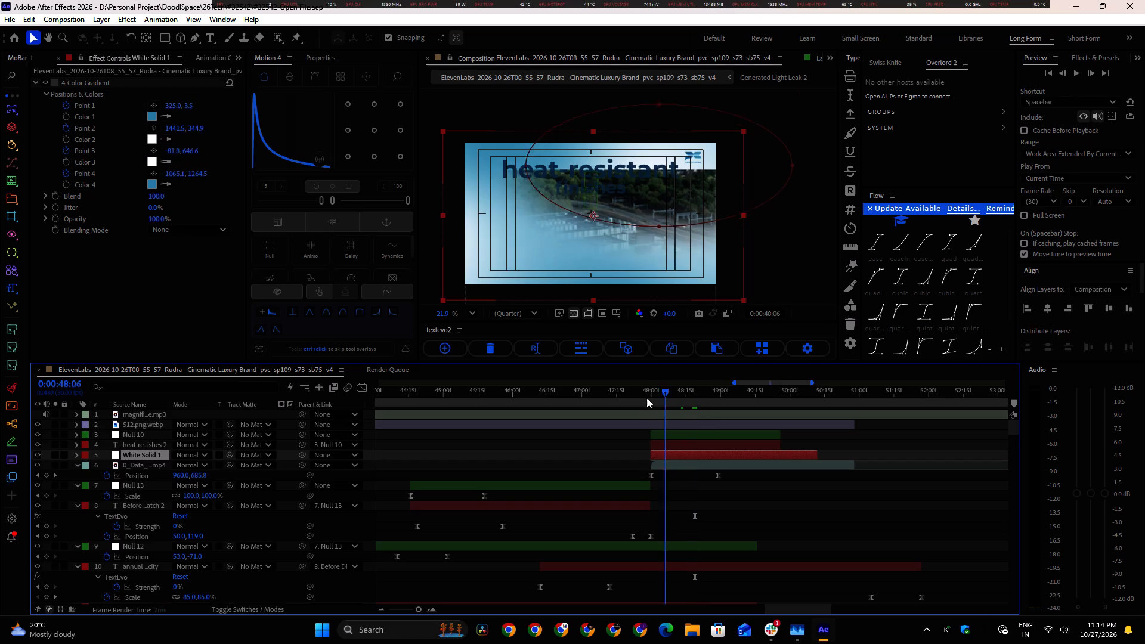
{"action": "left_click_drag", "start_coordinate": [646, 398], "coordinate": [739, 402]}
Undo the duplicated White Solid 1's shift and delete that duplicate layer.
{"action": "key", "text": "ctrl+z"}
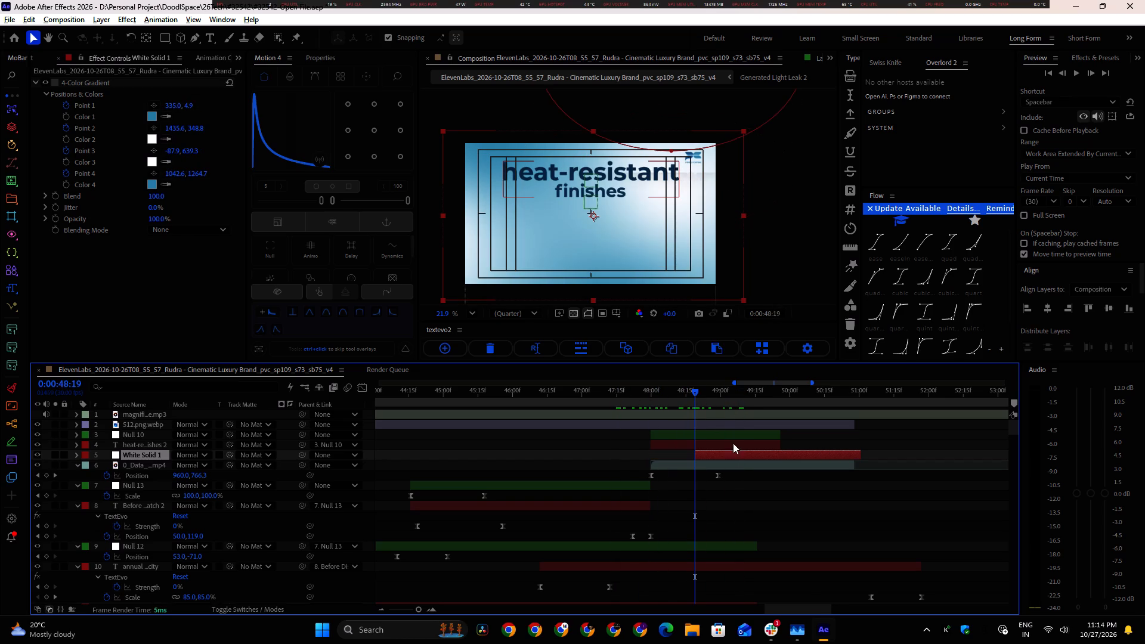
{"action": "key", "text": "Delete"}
Duplicate the masked White Solid 1 beneath the "for OEM" title, bring the copy to the top of the layer stack, and start it at 0:00:48:19.
{"action": "scroll", "coordinate": [626, 480], "scroll_direction": "down", "scroll_amount": 5, "text": "alt"}
{"action": "scroll", "coordinate": [520, 497], "scroll_direction": "up", "scroll_amount": 7, "text": "shift"}
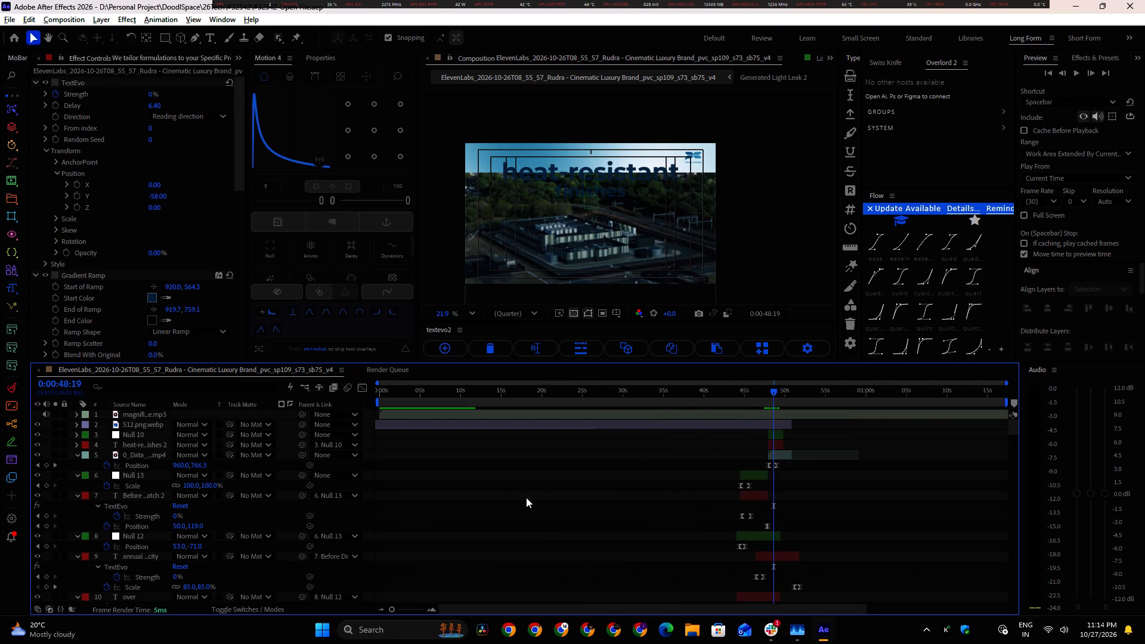
{"action": "scroll", "coordinate": [546, 504], "scroll_direction": "down", "scroll_amount": 18}
{"action": "scroll", "coordinate": [547, 503], "scroll_direction": "up", "scroll_amount": 1}
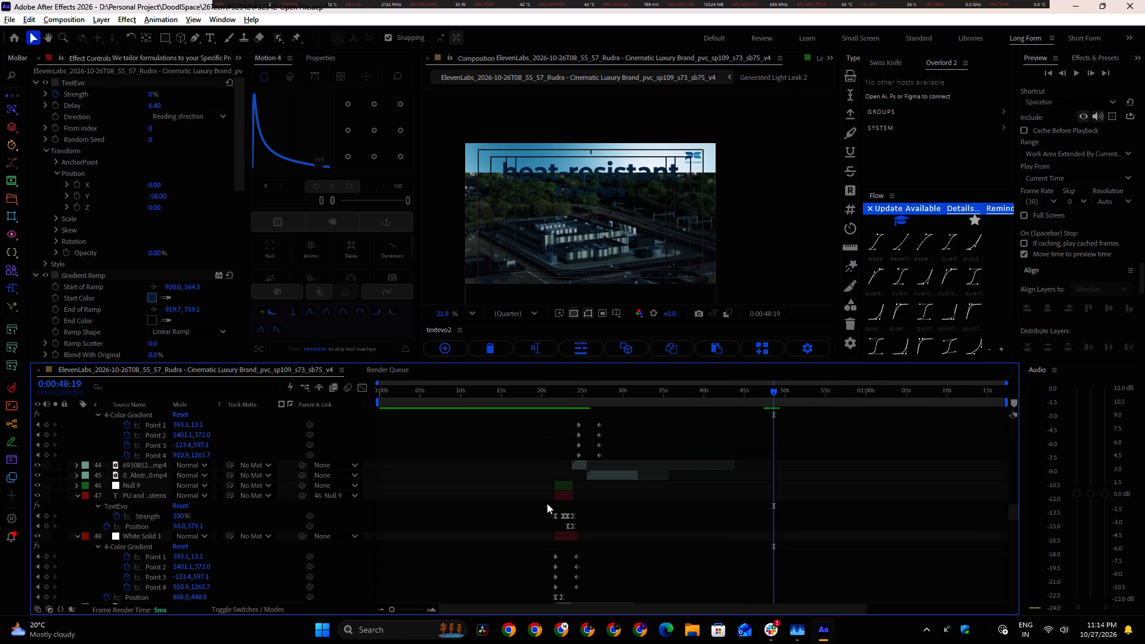
{"action": "scroll", "coordinate": [547, 503], "scroll_direction": "up", "scroll_amount": 1}
{"action": "scroll", "coordinate": [547, 503], "scroll_direction": "down", "scroll_amount": 4}
{"action": "scroll", "coordinate": [513, 509], "scroll_direction": "up", "scroll_amount": 1, "text": "alt"}
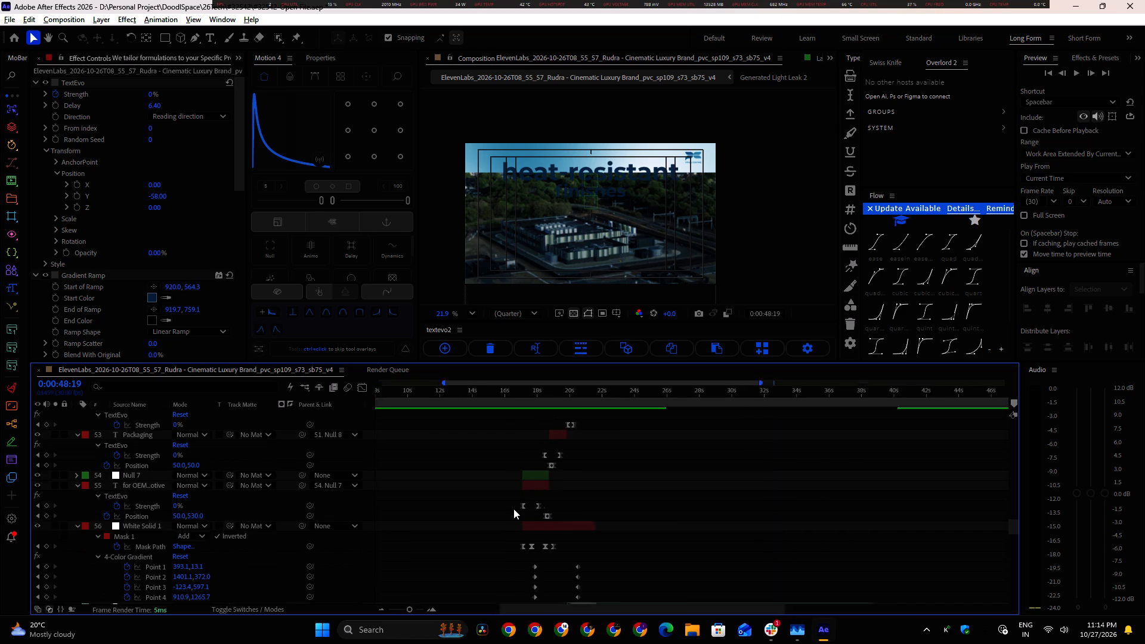
{"action": "scroll", "coordinate": [513, 509], "scroll_direction": "up", "scroll_amount": 1, "text": "alt"}
{"action": "left_click", "coordinate": [563, 524]}
{"action": "key", "text": "ctrl+d"}
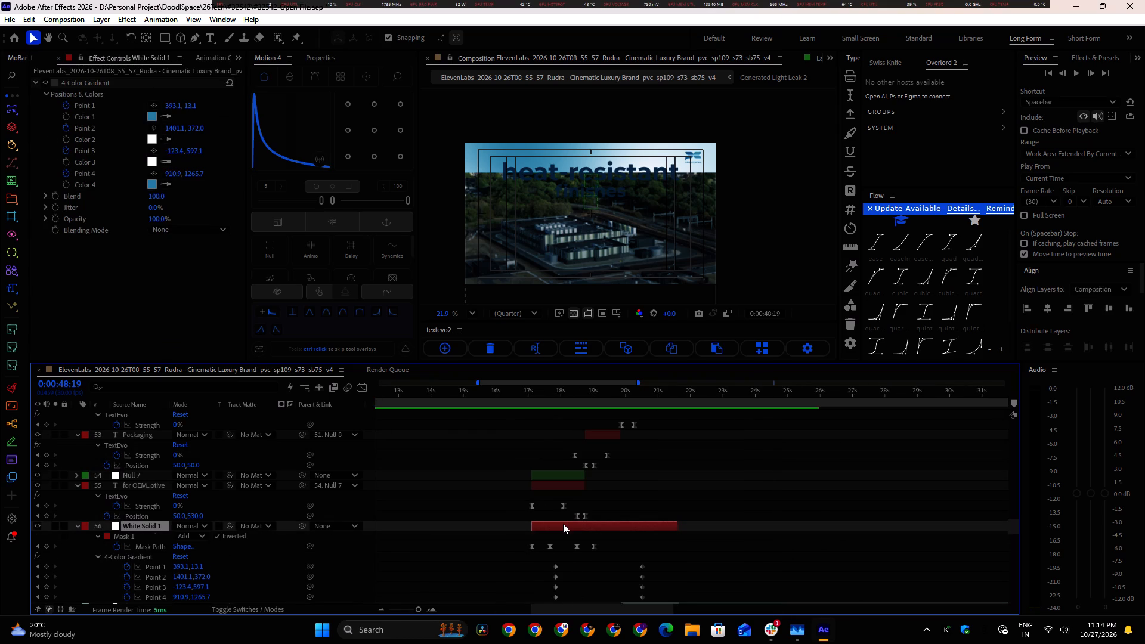
{"action": "key", "text": "ctrl+shift+bracketright"}
{"action": "key", "text": "bracketleft"}
{"action": "scroll", "coordinate": [712, 457], "scroll_direction": "up", "scroll_amount": 2, "text": "alt"}
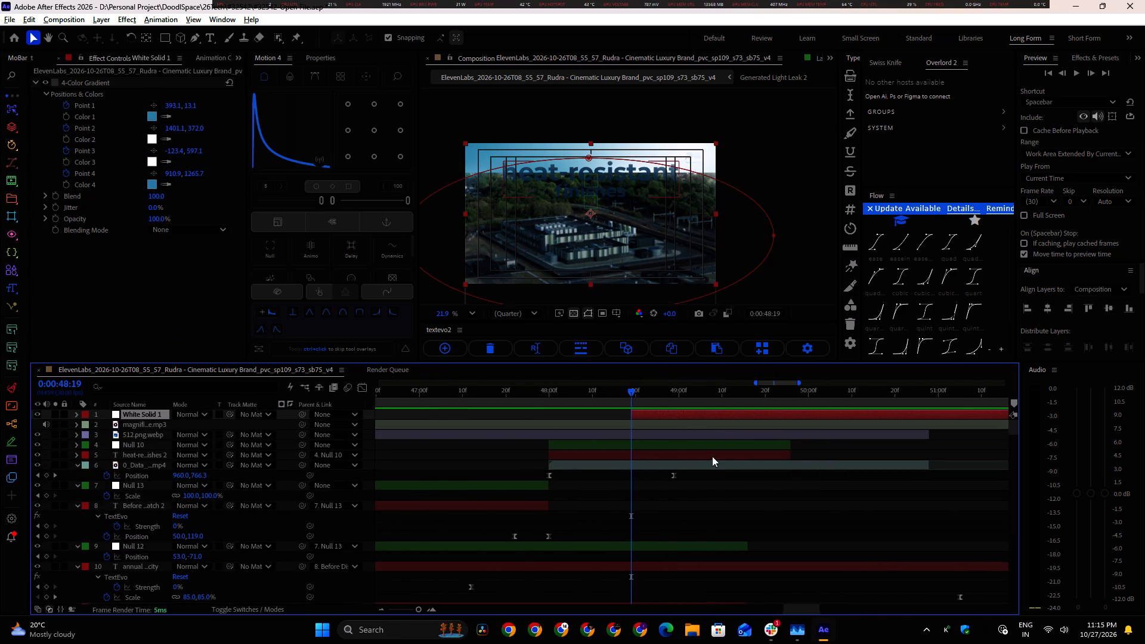
Shift the duplicated White Solid 1 to start at 0:00:48:00 and lower it to directly above the 0_Data clip, beneath the "heat-resistant finishes" title.
{"action": "left_click_drag", "start_coordinate": [656, 413], "coordinate": [572, 414]}
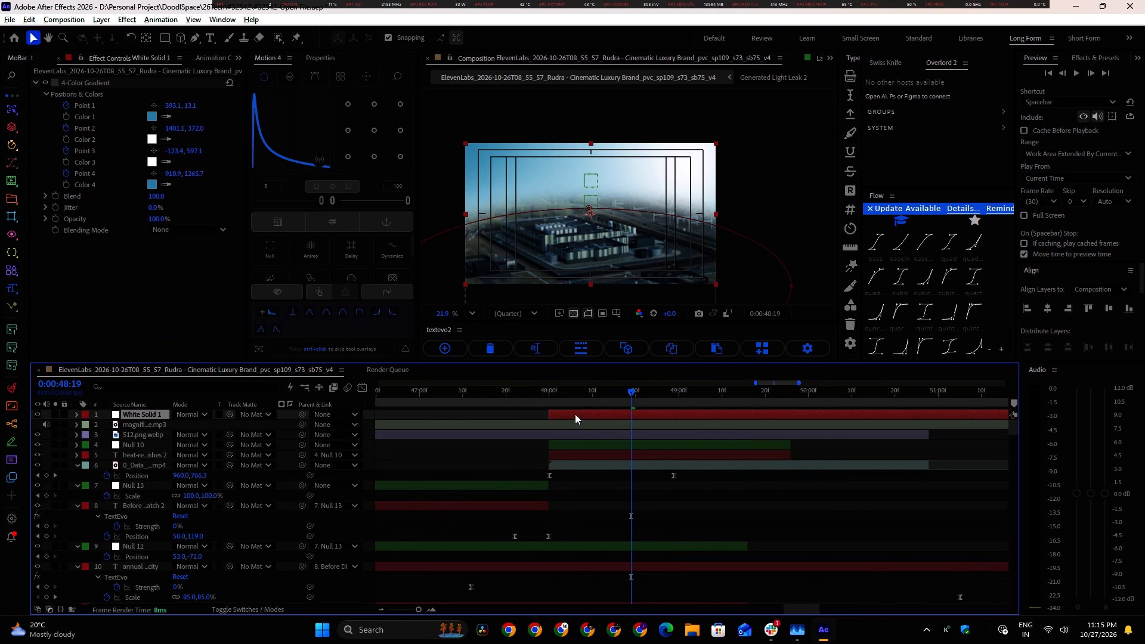
{"action": "key", "text": "ctrl+bracketleft"}
{"action": "key", "text": "ctrl+bracketleft"}
{"action": "key", "text": "ctrl+bracketleft"}
{"action": "key", "text": "ctrl+bracketleft"}
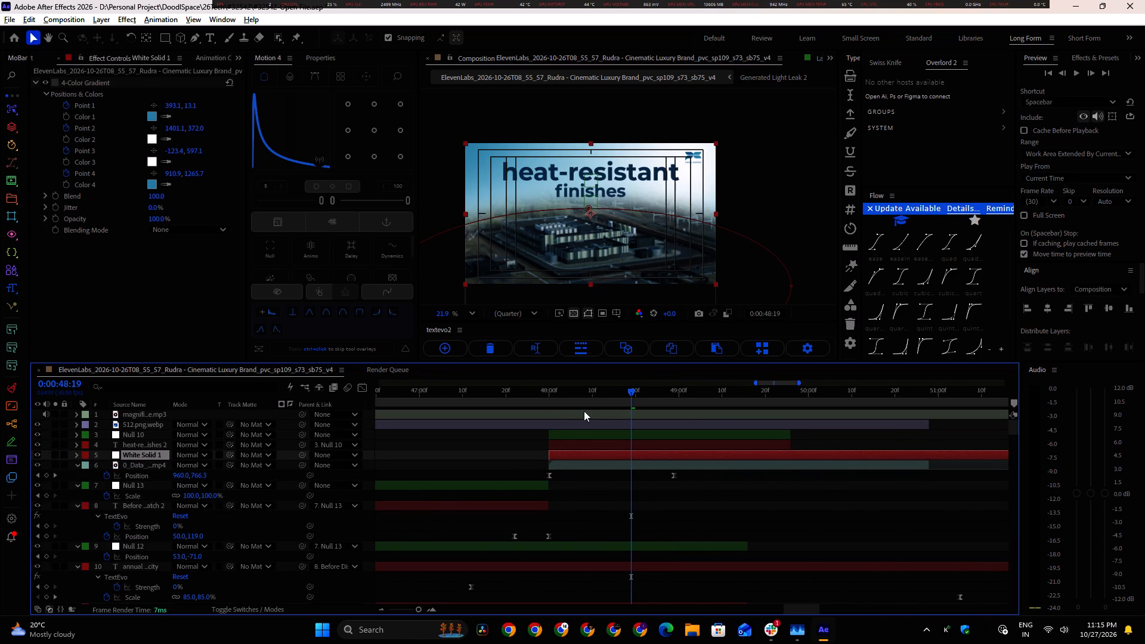
Scrub between 0:00:47:23 and 0:00:49:12 to check the transition from "over 1,100 tons" into the data-center scene, and deselect the White Solid 1.
{"action": "left_click_drag", "start_coordinate": [633, 391], "coordinate": [530, 400]}
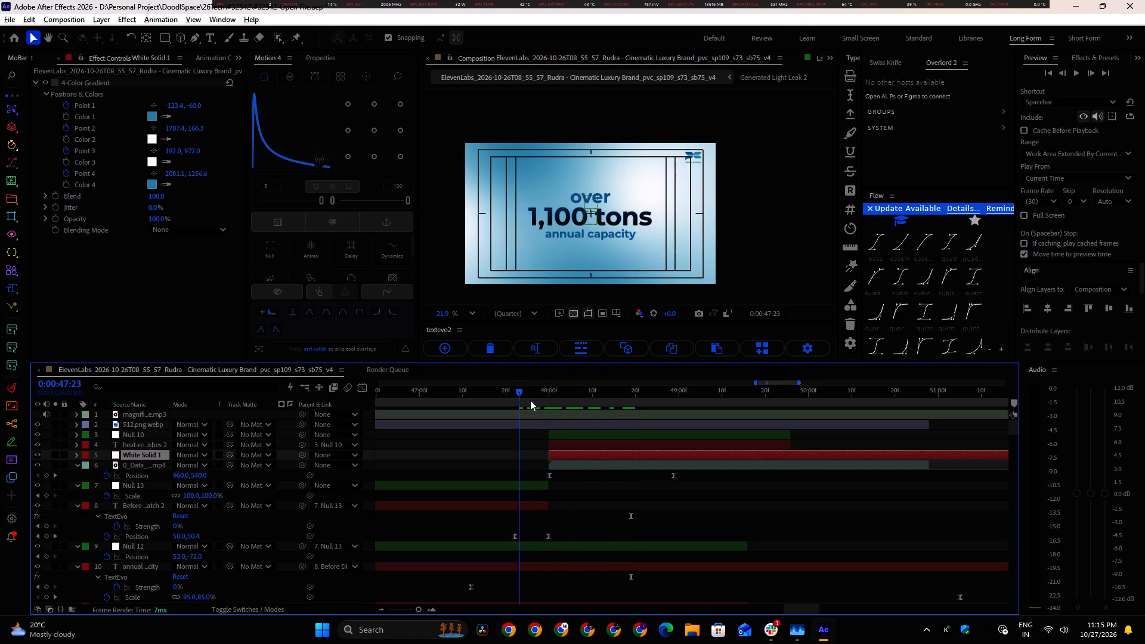
{"action": "left_click_drag", "start_coordinate": [530, 400], "coordinate": [732, 410]}
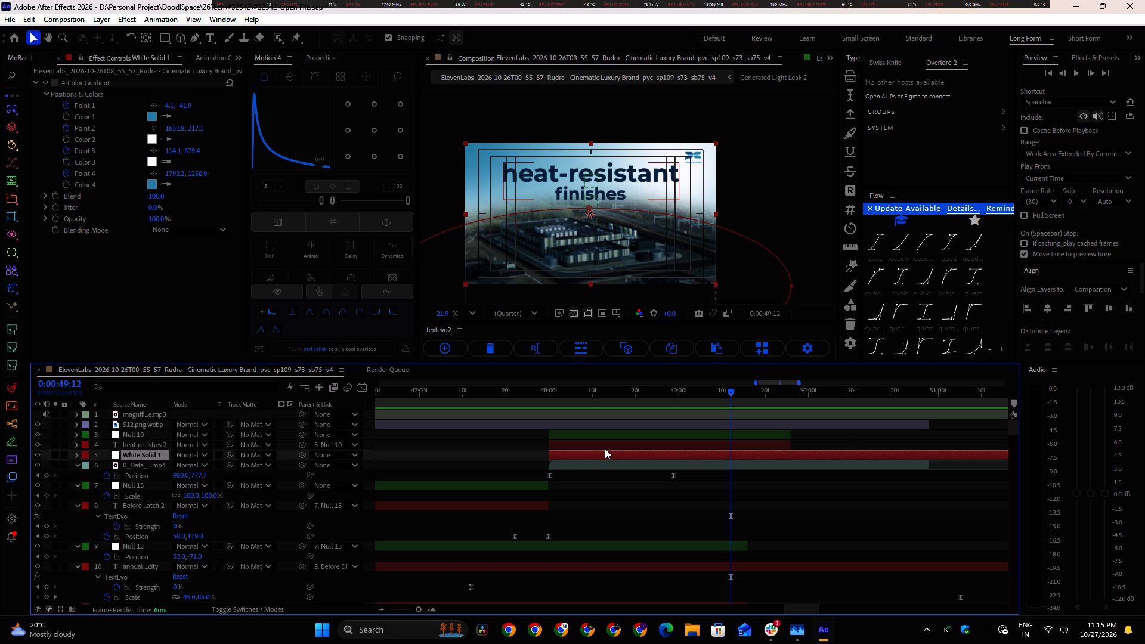
{"action": "scroll", "coordinate": [601, 438], "scroll_direction": "down", "scroll_amount": 2, "text": "shift"}
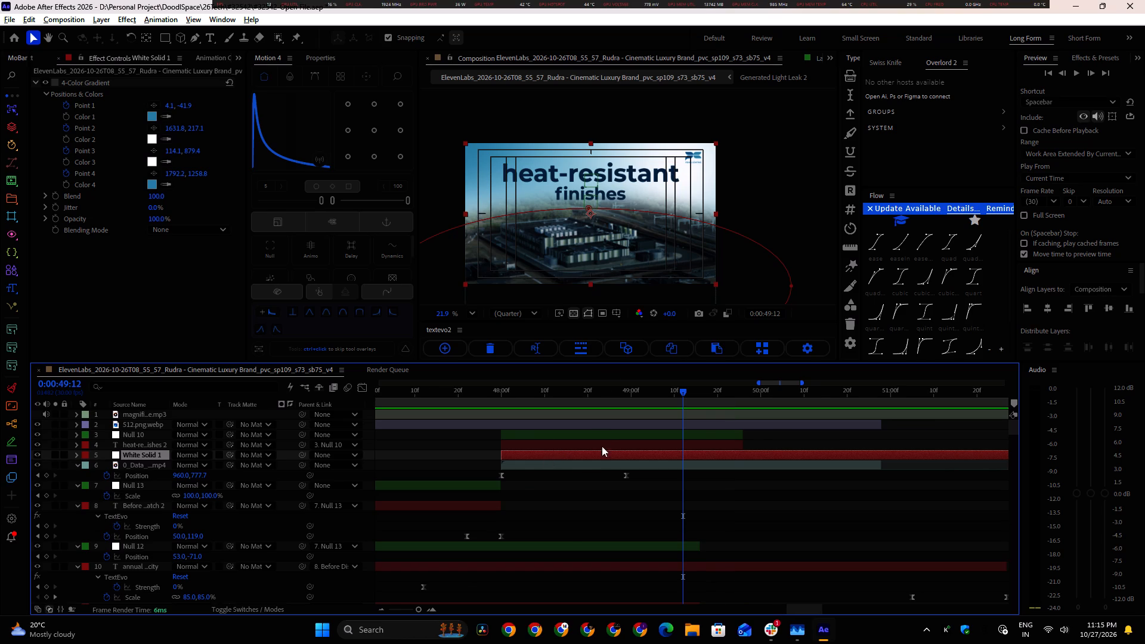
{"action": "scroll", "coordinate": [598, 466], "scroll_direction": "up", "scroll_amount": 3, "text": "shift"}
{"action": "left_click_drag", "start_coordinate": [652, 391], "coordinate": [549, 393]}
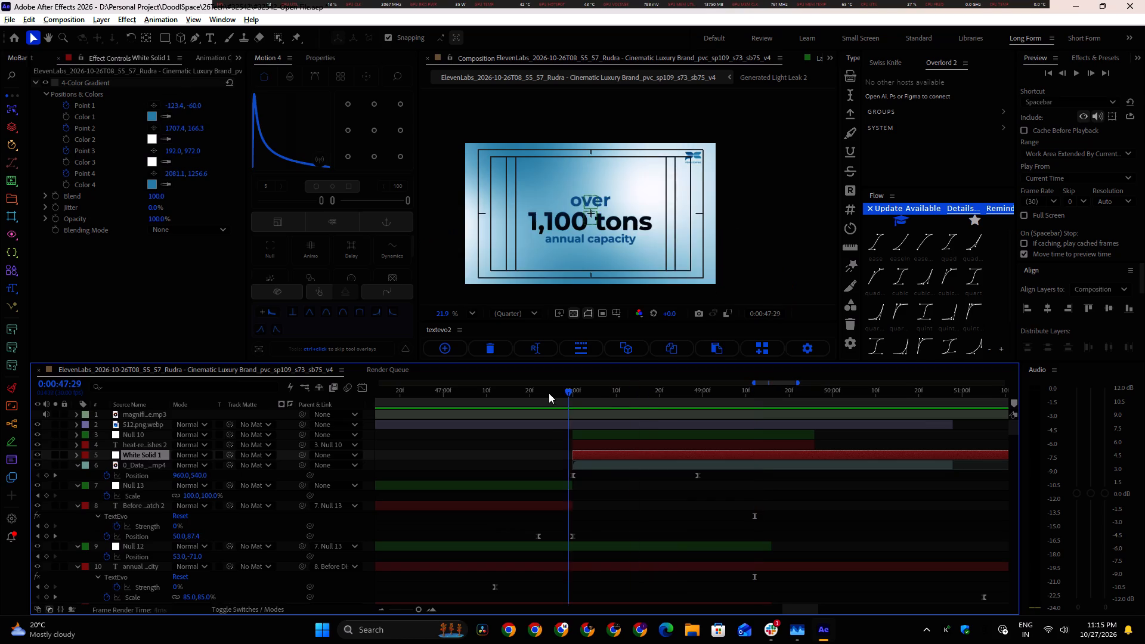
{"action": "left_click_drag", "start_coordinate": [549, 393], "coordinate": [708, 395]}
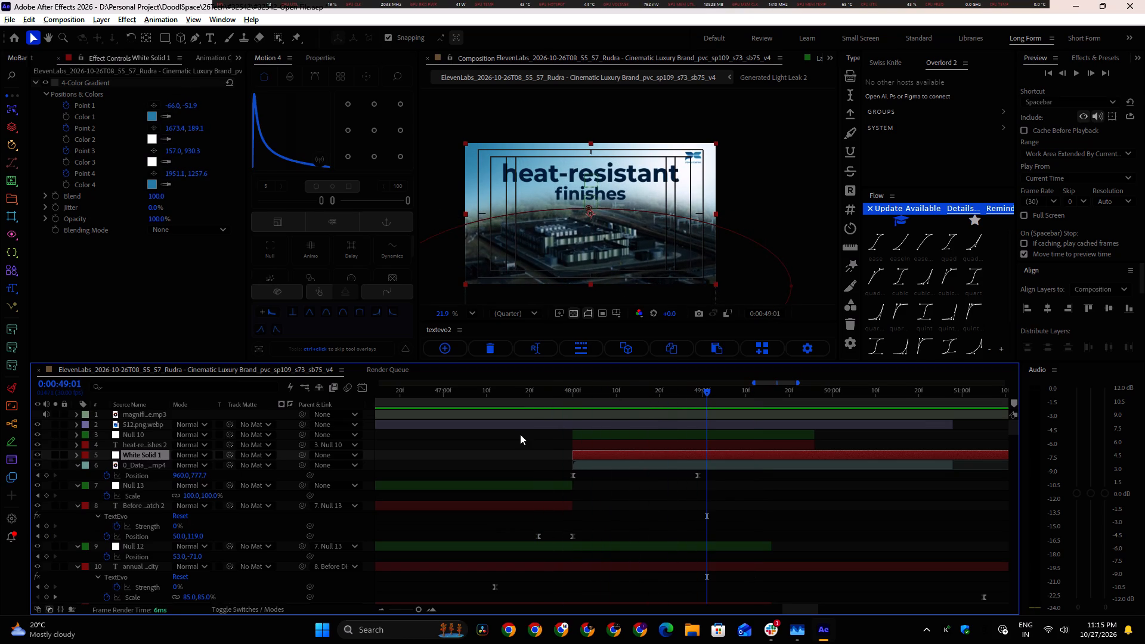
{"action": "left_click", "coordinate": [519, 448]}
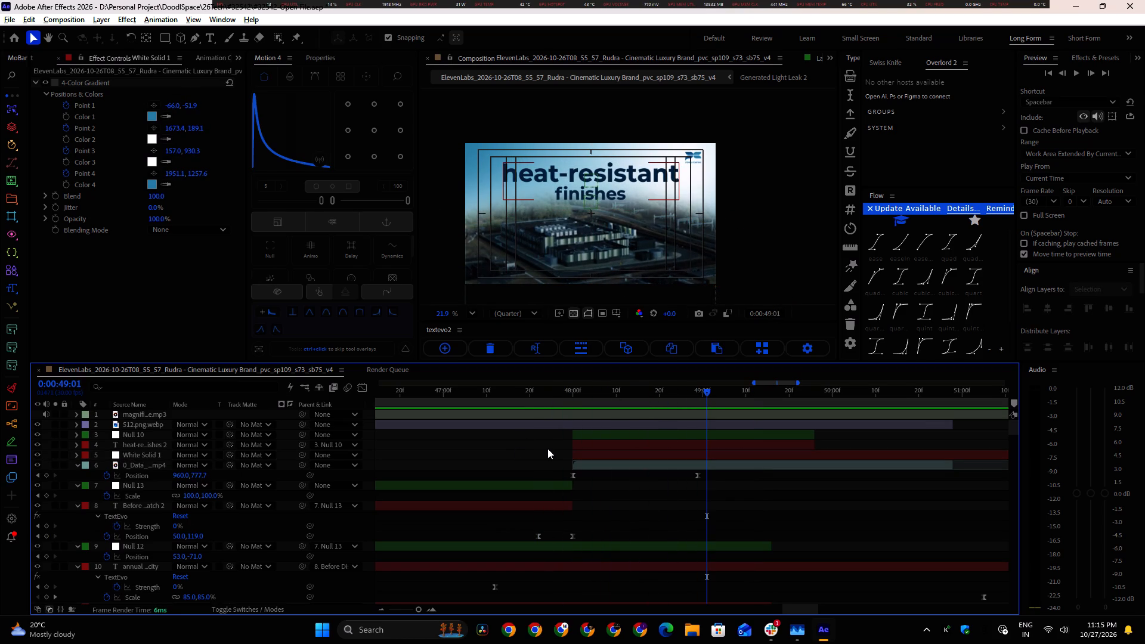
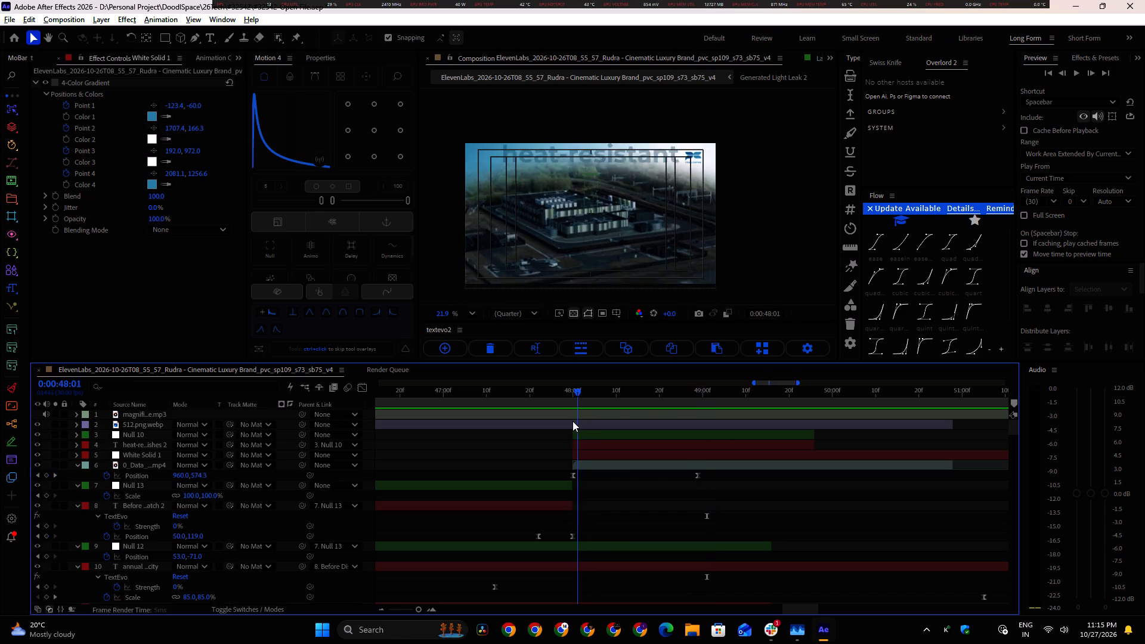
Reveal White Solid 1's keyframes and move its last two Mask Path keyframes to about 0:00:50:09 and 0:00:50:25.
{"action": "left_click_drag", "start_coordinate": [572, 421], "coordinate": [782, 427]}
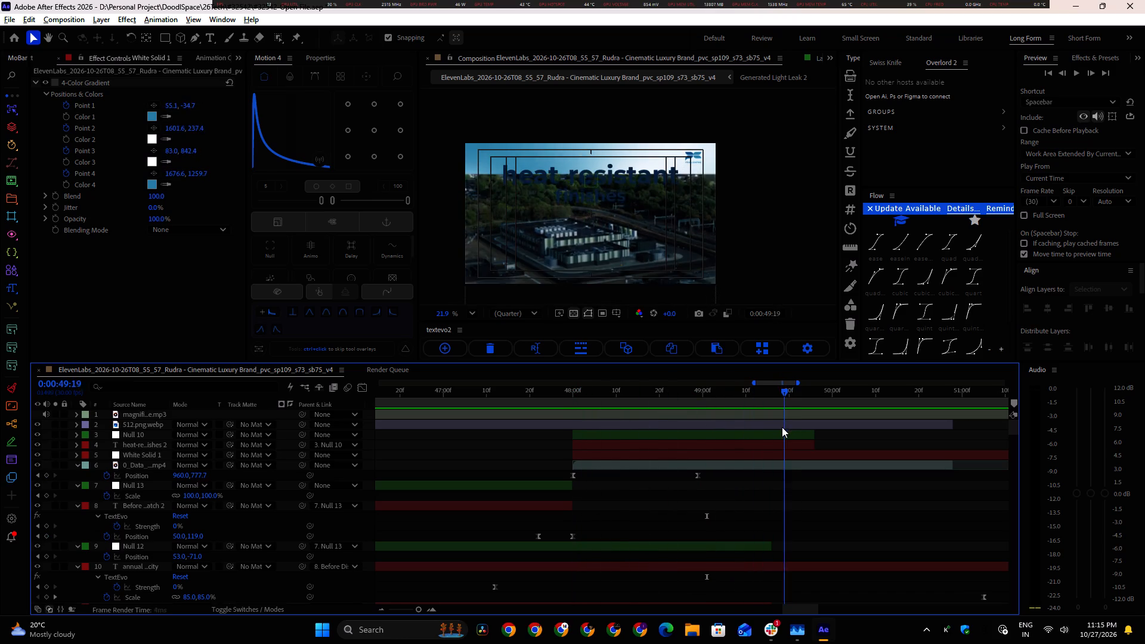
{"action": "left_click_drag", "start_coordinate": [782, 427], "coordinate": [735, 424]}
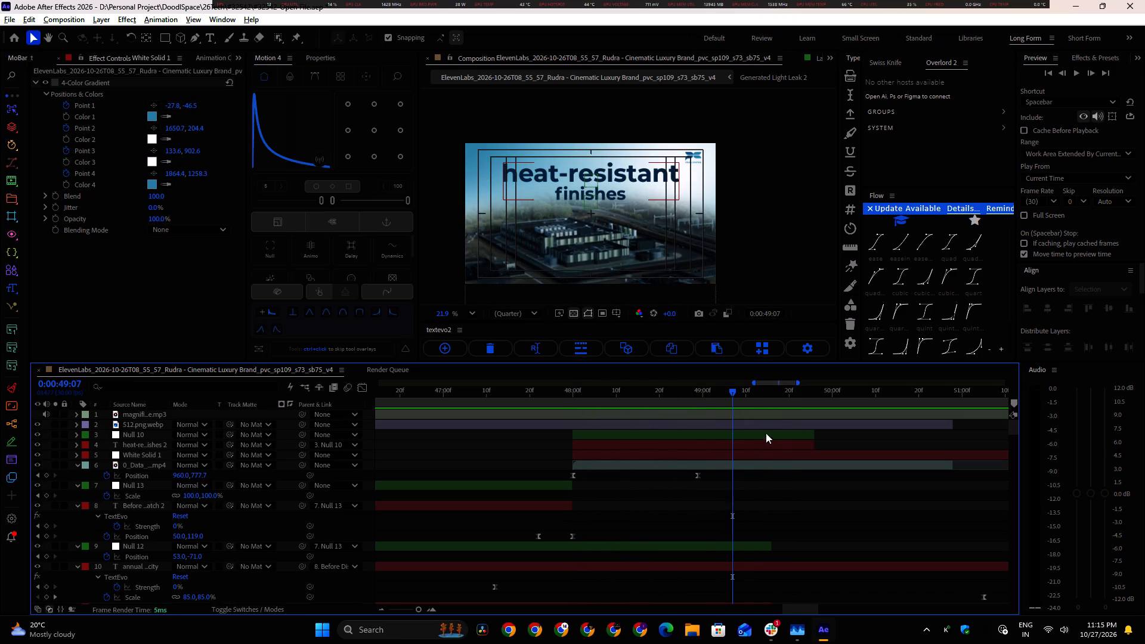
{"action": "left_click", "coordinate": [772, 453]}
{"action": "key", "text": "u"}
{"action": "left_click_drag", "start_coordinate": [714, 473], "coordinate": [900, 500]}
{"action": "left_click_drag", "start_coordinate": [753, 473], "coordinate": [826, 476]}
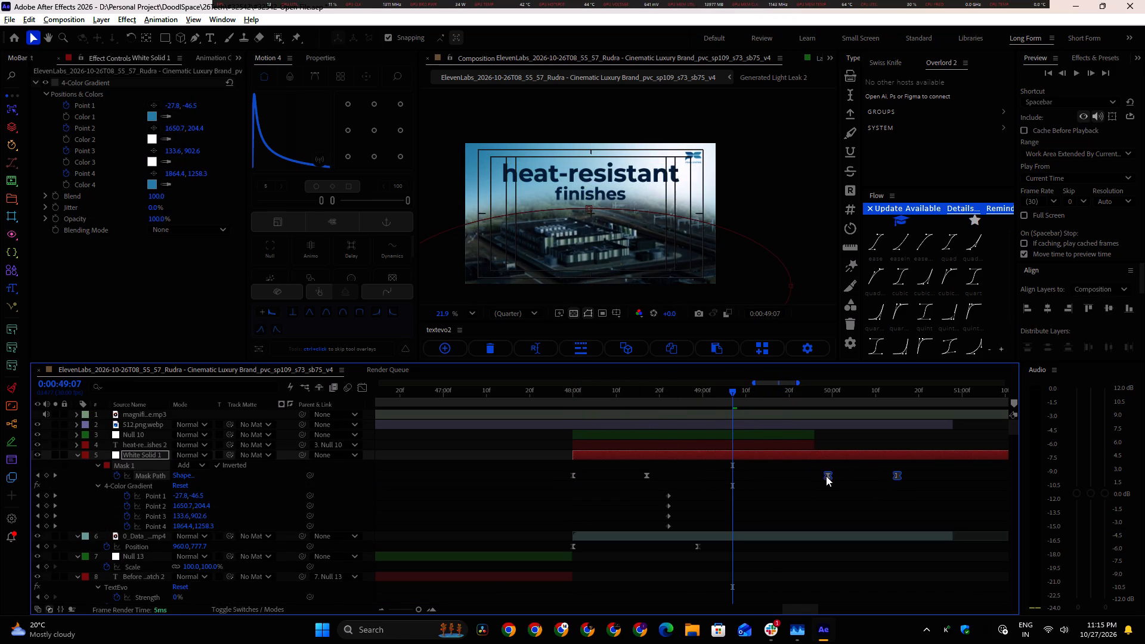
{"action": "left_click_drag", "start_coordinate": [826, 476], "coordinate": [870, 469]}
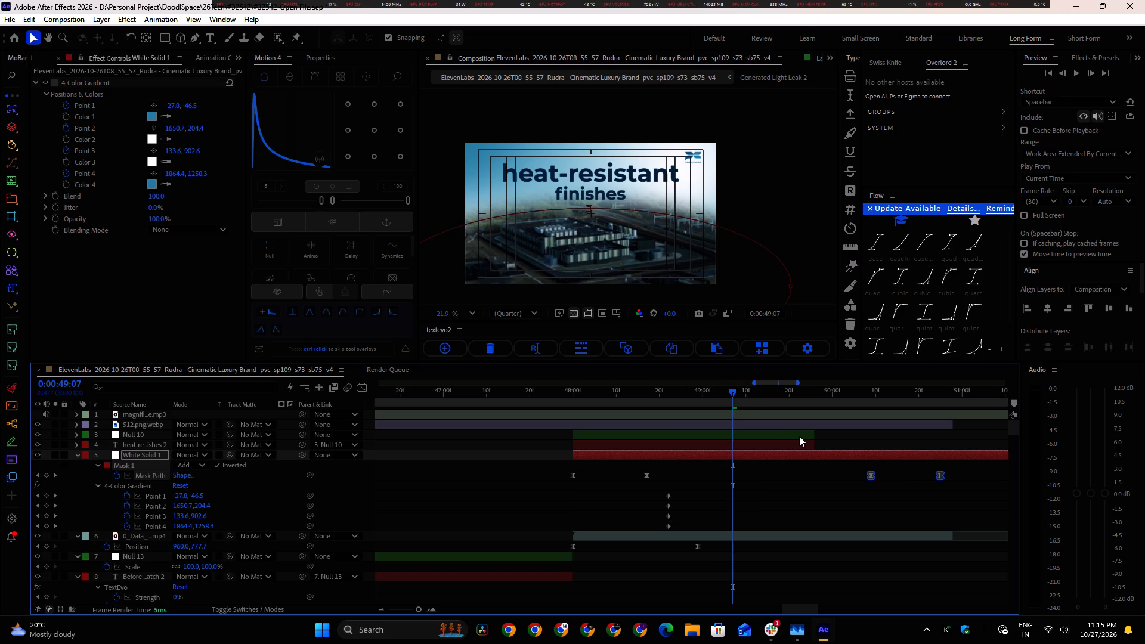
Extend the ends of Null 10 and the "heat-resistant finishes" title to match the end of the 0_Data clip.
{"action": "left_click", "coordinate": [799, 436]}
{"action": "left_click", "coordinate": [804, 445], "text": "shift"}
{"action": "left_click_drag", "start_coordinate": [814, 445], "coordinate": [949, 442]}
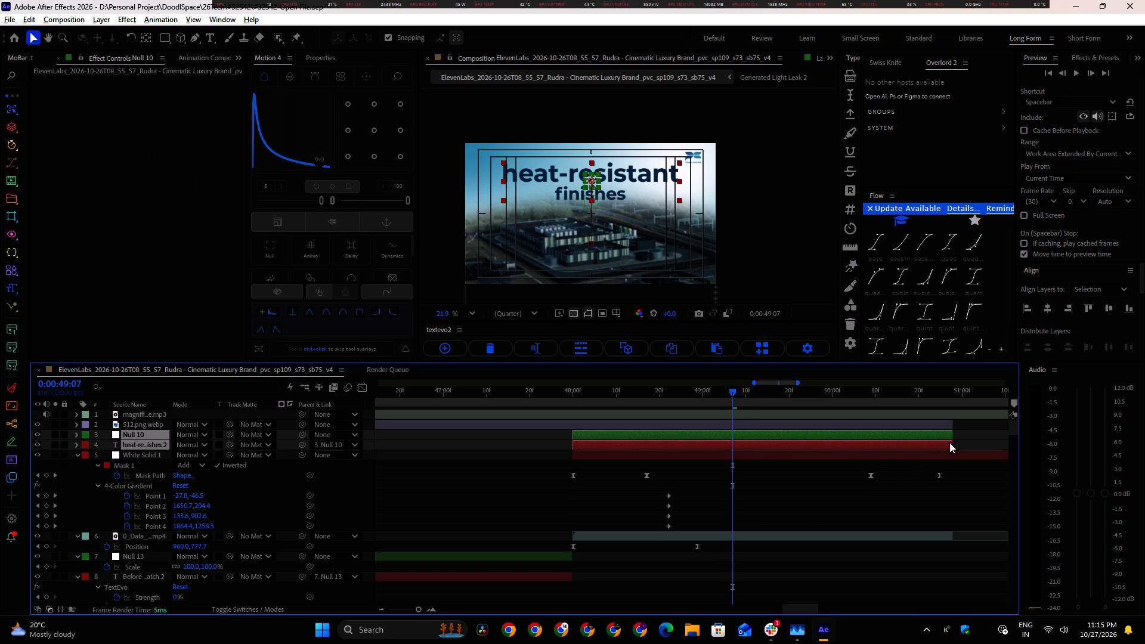
Retime White Solid 1's 4-Color Gradient point keyframes to start at 0:00:48:00, keeping the last ones in place, and scrub through the result.
{"action": "left_click_drag", "start_coordinate": [731, 392], "coordinate": [645, 410]}
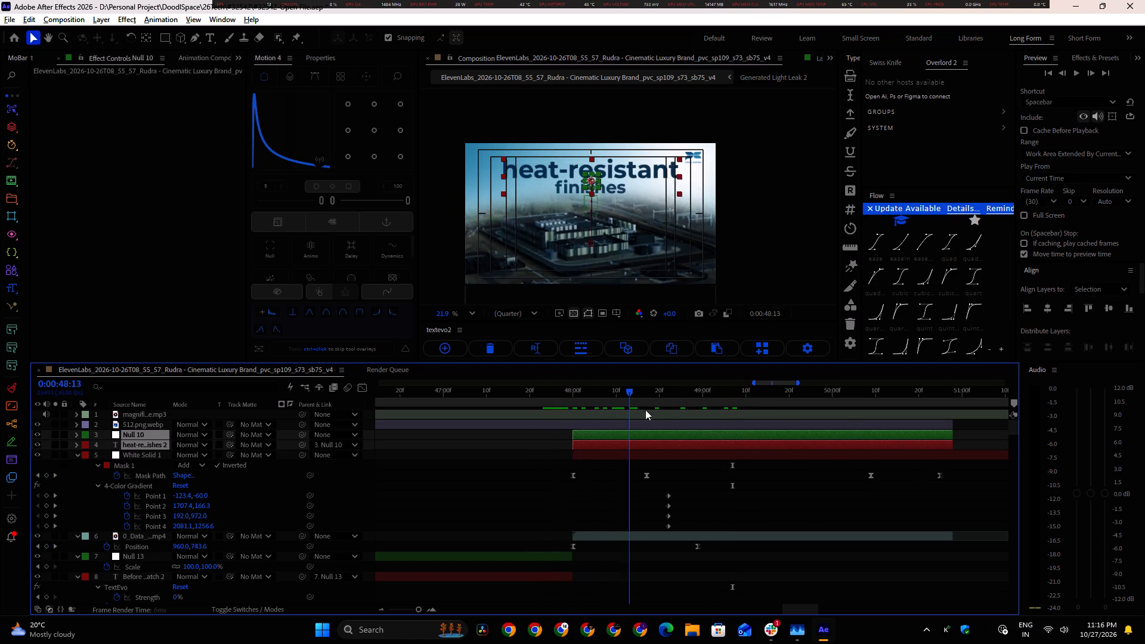
{"action": "left_click_drag", "start_coordinate": [645, 410], "coordinate": [794, 407]}
{"action": "scroll", "coordinate": [778, 419], "scroll_direction": "down", "scroll_amount": 3, "text": "alt"}
{"action": "scroll", "coordinate": [806, 497], "scroll_direction": "up", "scroll_amount": 2, "text": "alt"}
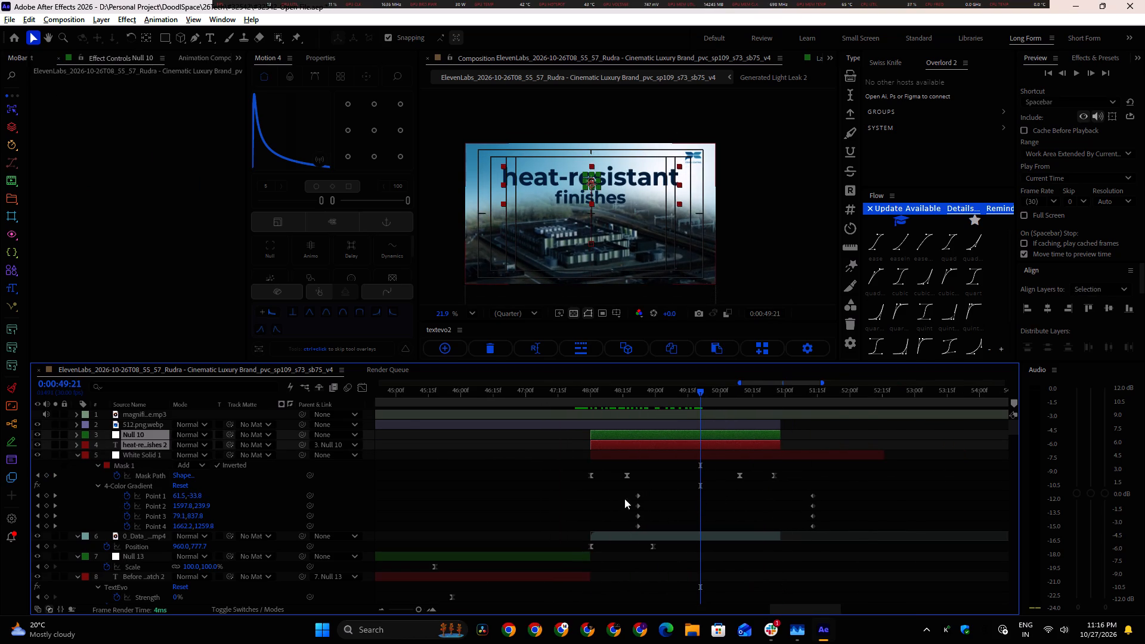
{"action": "left_click_drag", "start_coordinate": [586, 496], "coordinate": [888, 532]}
{"action": "left_click_drag", "start_coordinate": [638, 496], "coordinate": [633, 496], "text": "alt"}
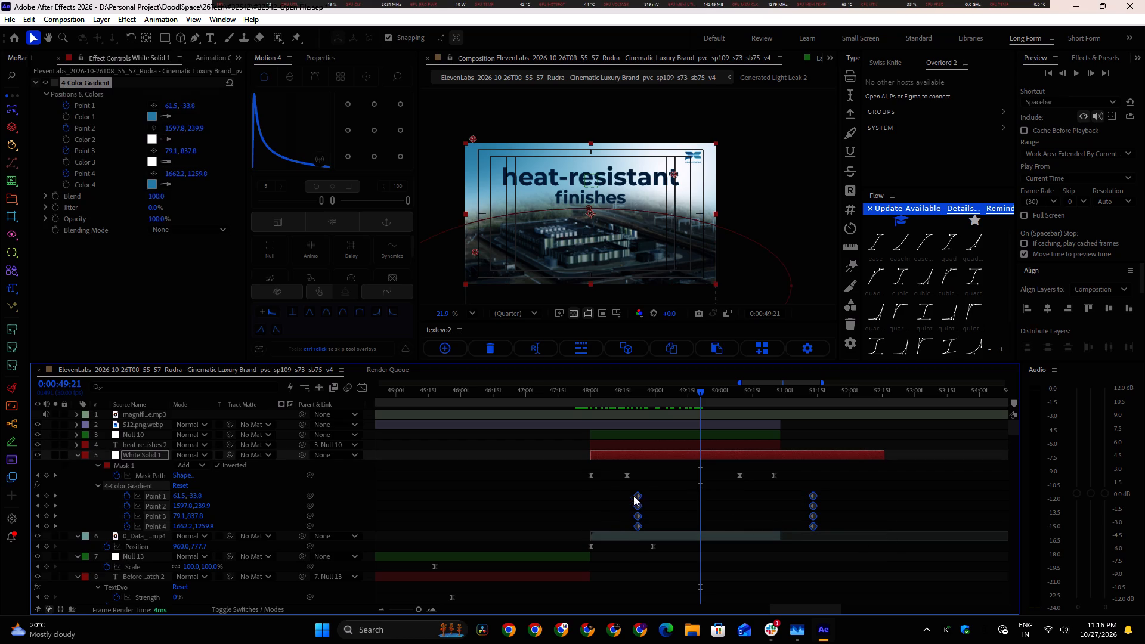
{"action": "left_click_drag", "start_coordinate": [633, 496], "coordinate": [589, 497], "text": "alt"}
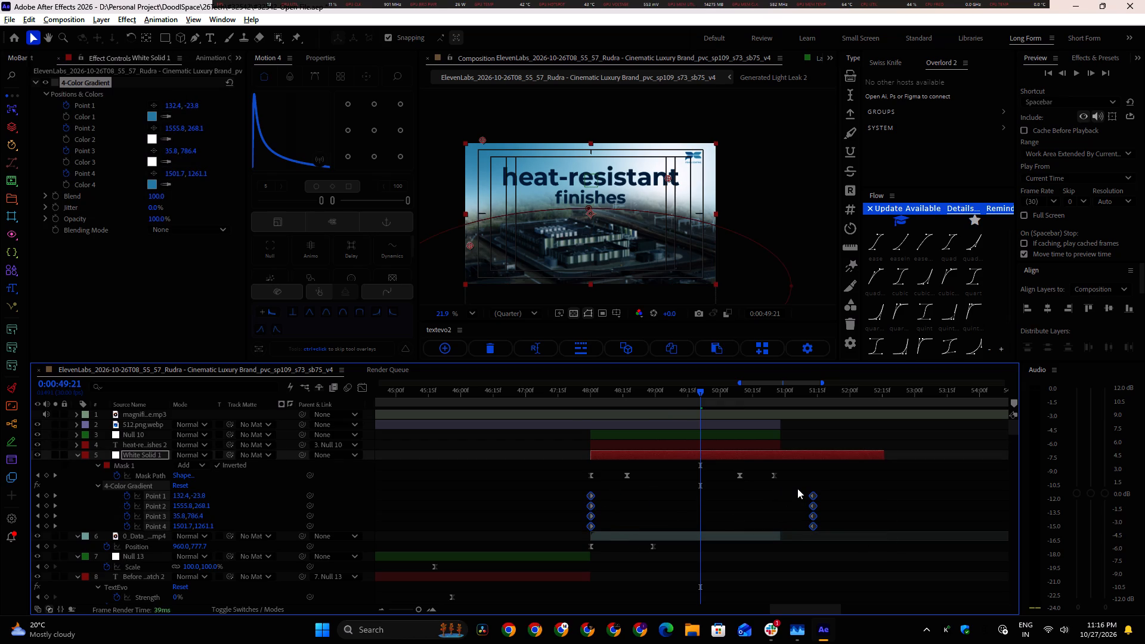
{"action": "left_click_drag", "start_coordinate": [700, 392], "coordinate": [558, 396]}
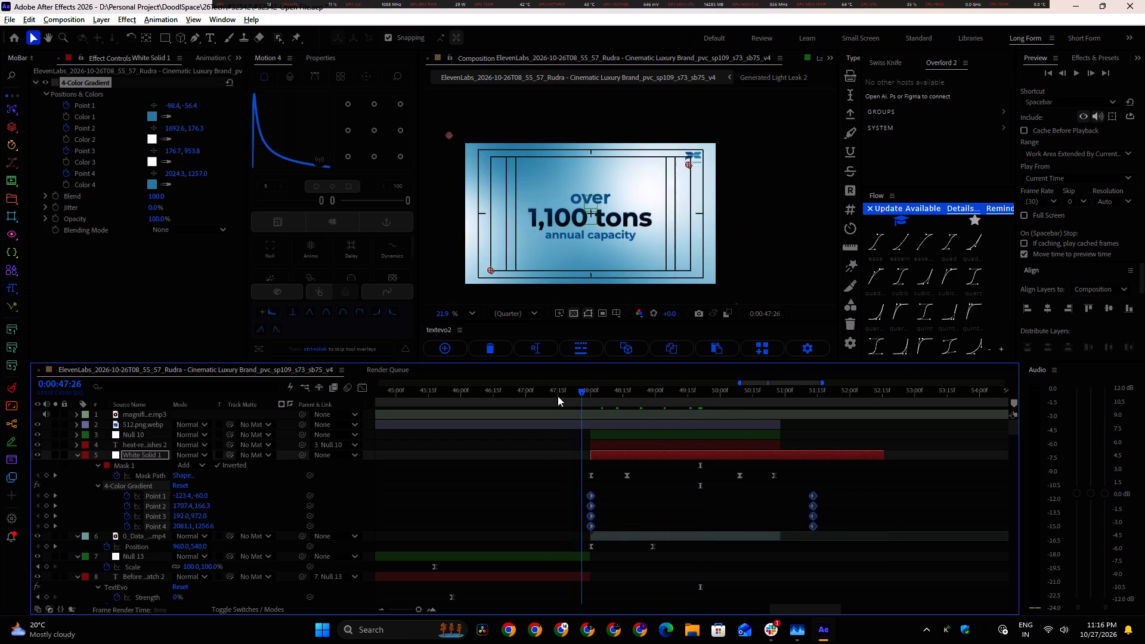
{"action": "left_click_drag", "start_coordinate": [558, 396], "coordinate": [702, 400]}
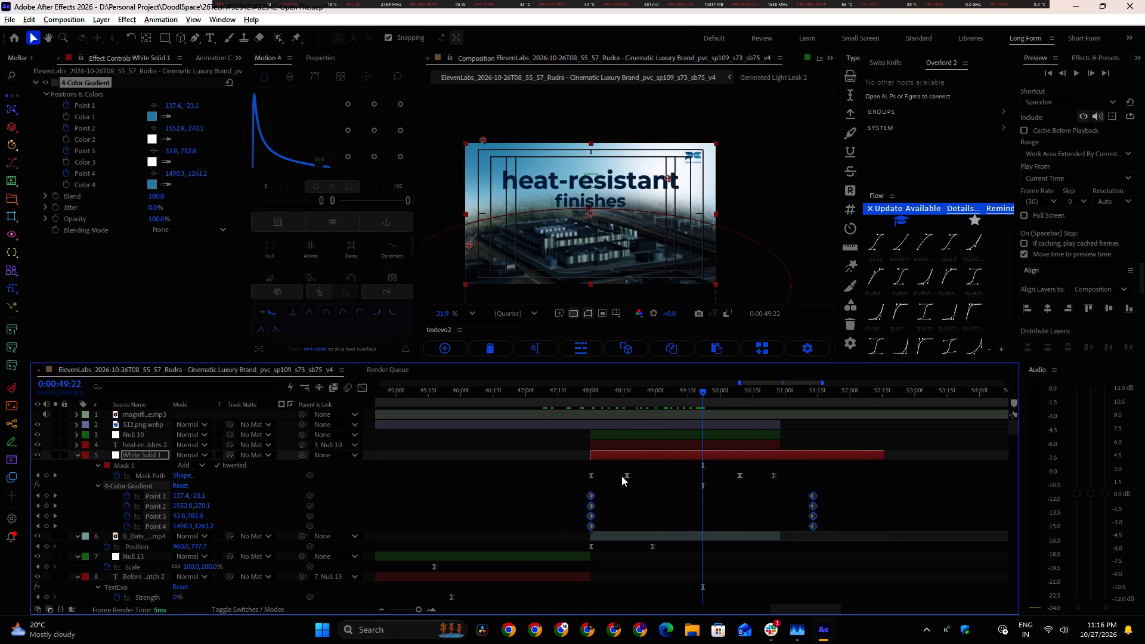
{"action": "left_click", "coordinate": [646, 463]}
Retime White Solid 1's closing Mask Path keyframes to begin at the 0_Data clip's end and finish at the last gradient keyframes, then preview.
{"action": "scroll", "coordinate": [717, 500], "scroll_direction": "up", "scroll_amount": 1, "text": "alt"}
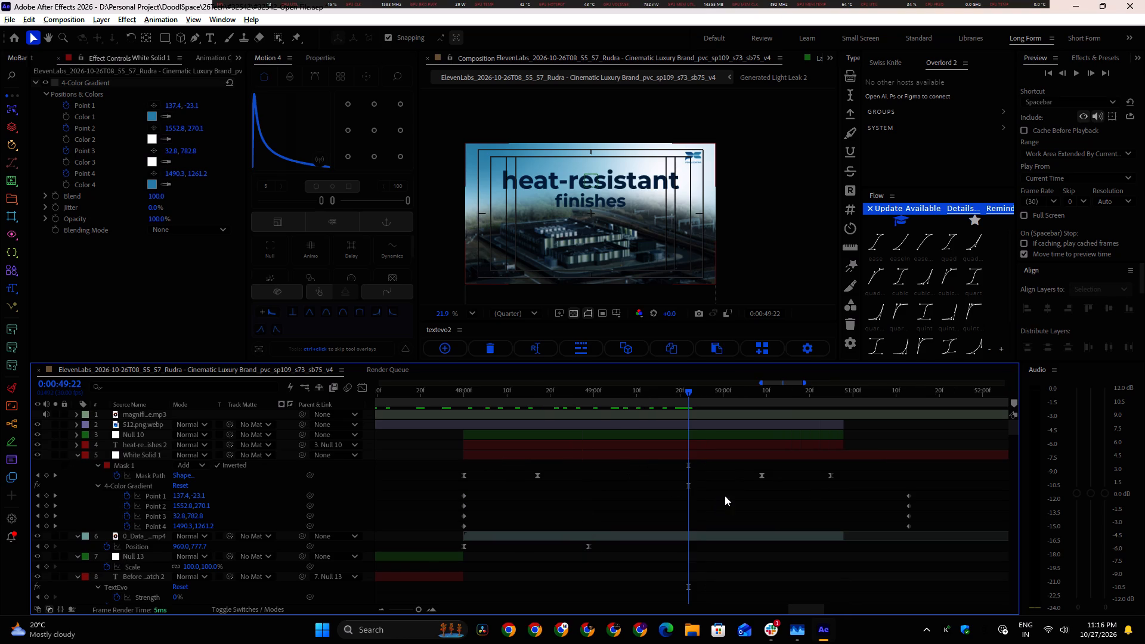
{"action": "left_click_drag", "start_coordinate": [747, 470], "coordinate": [858, 491]}
{"action": "left_click_drag", "start_coordinate": [830, 475], "coordinate": [851, 473]}
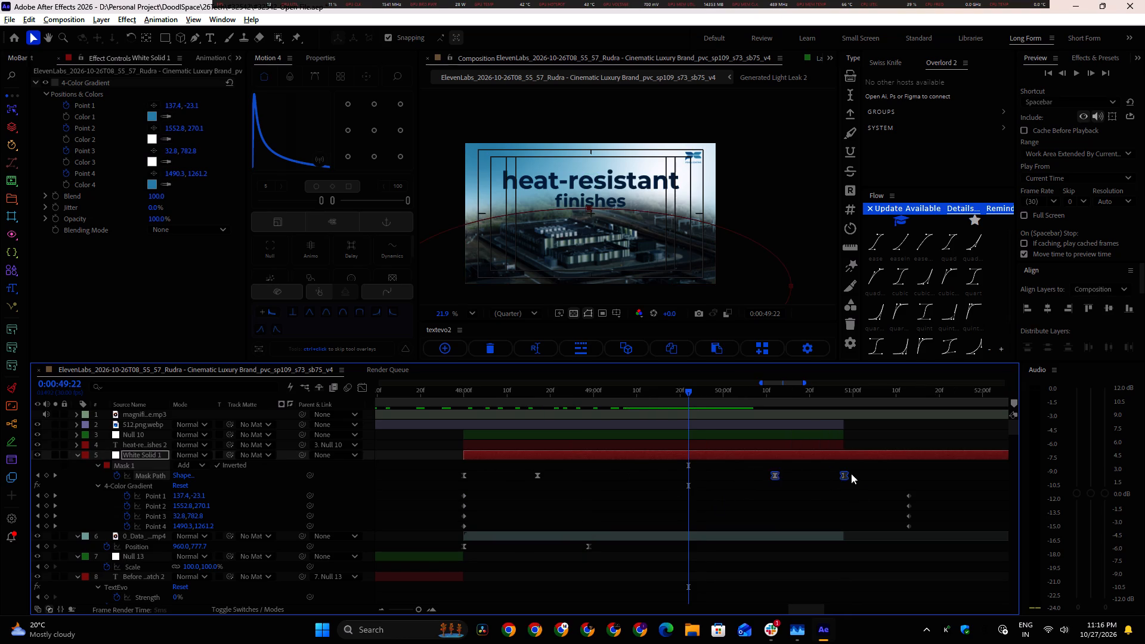
{"action": "left_click_drag", "start_coordinate": [851, 473], "coordinate": [915, 472]}
{"action": "left_click_drag", "start_coordinate": [840, 475], "coordinate": [846, 475]}
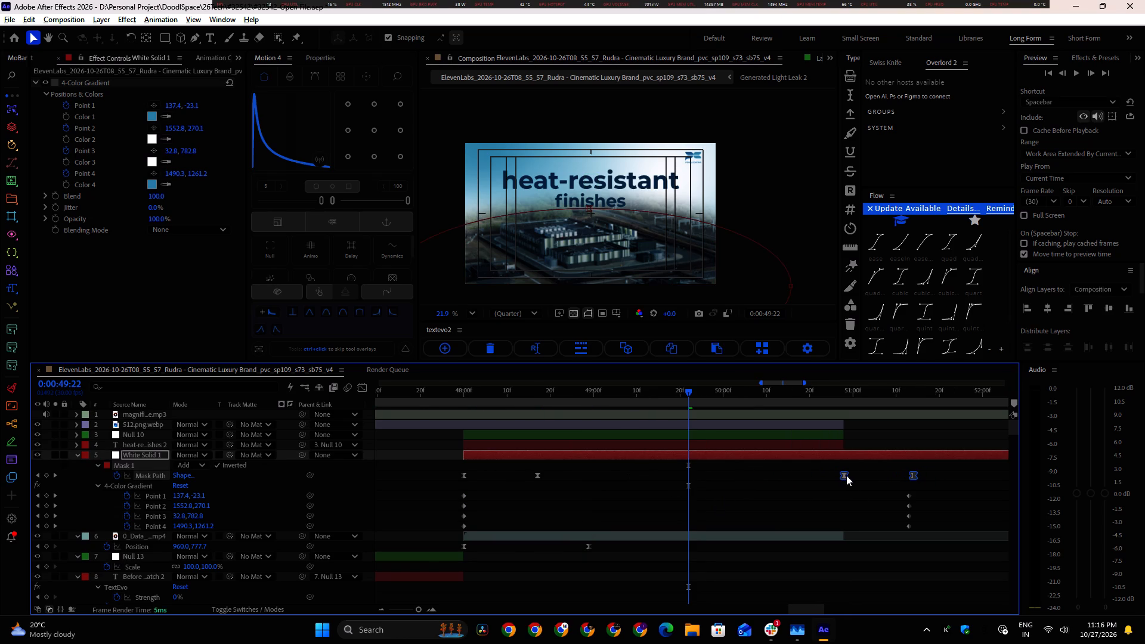
{"action": "left_click_drag", "start_coordinate": [846, 475], "coordinate": [849, 475]}
{"action": "scroll", "coordinate": [803, 482], "scroll_direction": "up", "scroll_amount": 1, "text": "alt"}
{"action": "scroll", "coordinate": [802, 482], "scroll_direction": "down", "scroll_amount": 1, "text": "alt"}
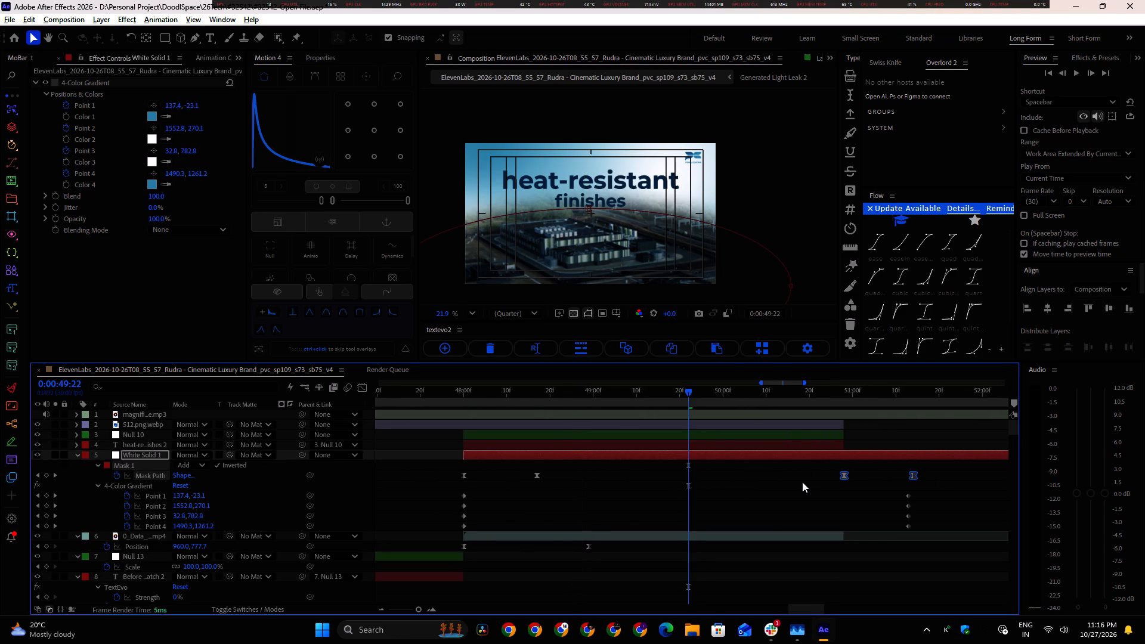
{"action": "left_click_drag", "start_coordinate": [915, 476], "coordinate": [909, 476], "text": "alt"}
{"action": "left_click_drag", "start_coordinate": [459, 390], "coordinate": [465, 391]}
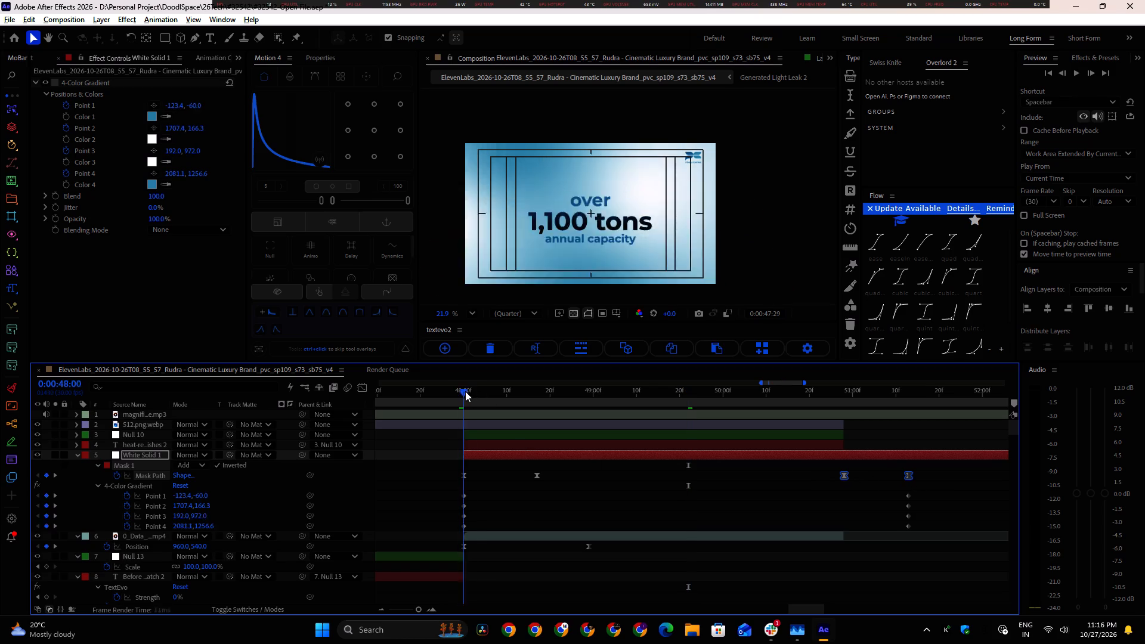
{"action": "left_click_drag", "start_coordinate": [465, 391], "coordinate": [730, 416]}
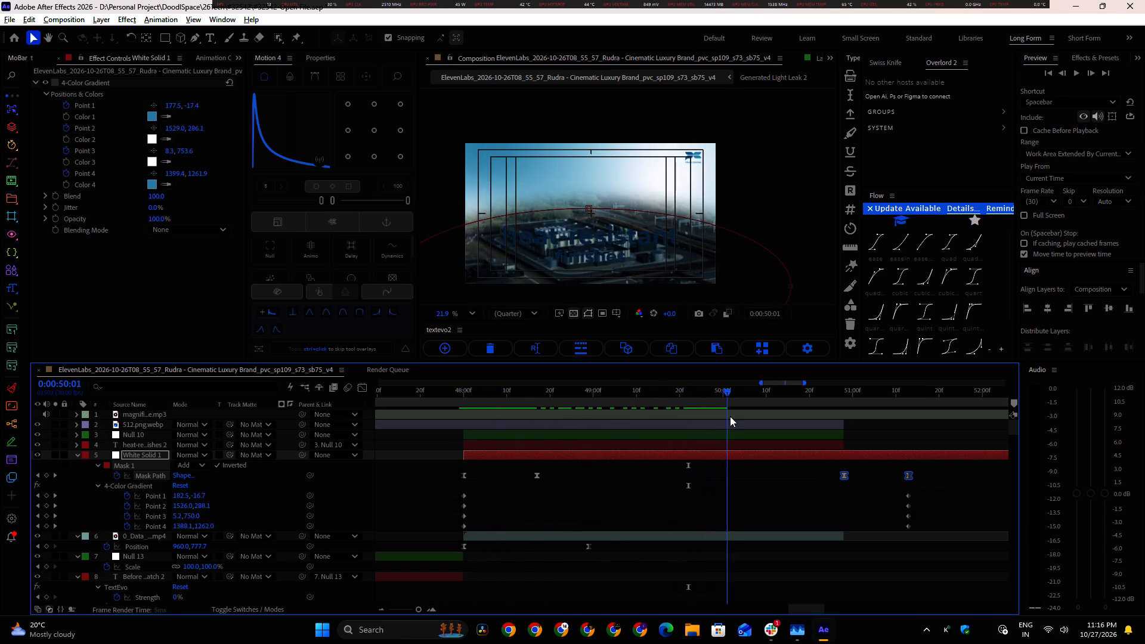
{"action": "left_click_drag", "start_coordinate": [730, 416], "coordinate": [651, 416]}
Move the "heat-resistant finishes" title's two TextEvo Position keyframes so the first aligns with the 0_Data clip's end.
{"action": "left_click", "coordinate": [676, 447]}
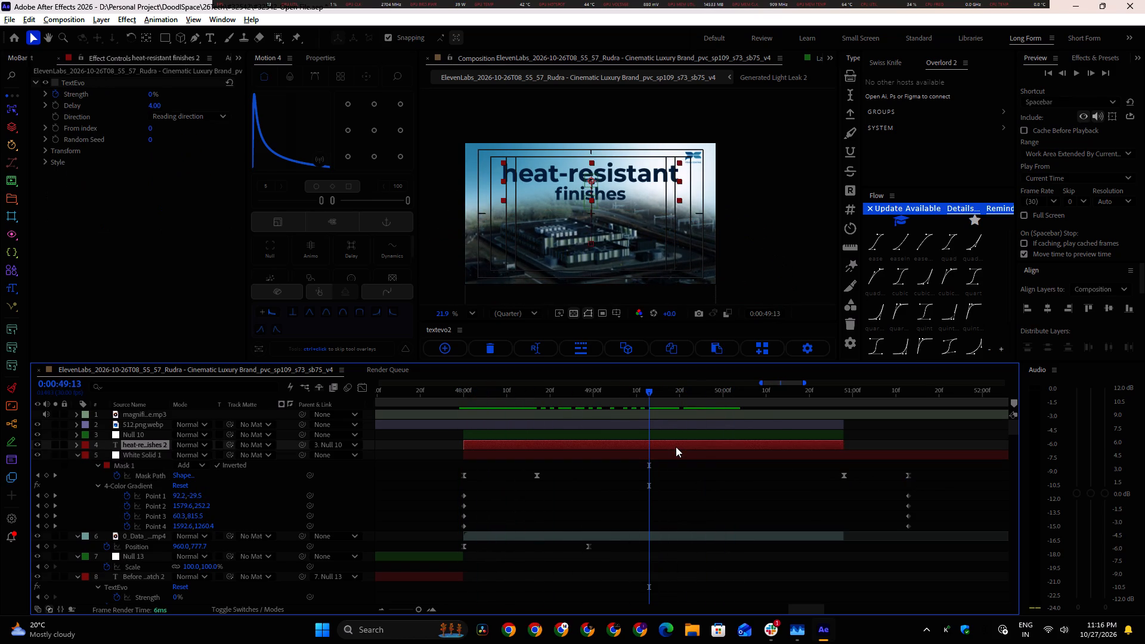
{"action": "key", "text": "u"}
{"action": "left_click_drag", "start_coordinate": [657, 465], "coordinate": [723, 488]}
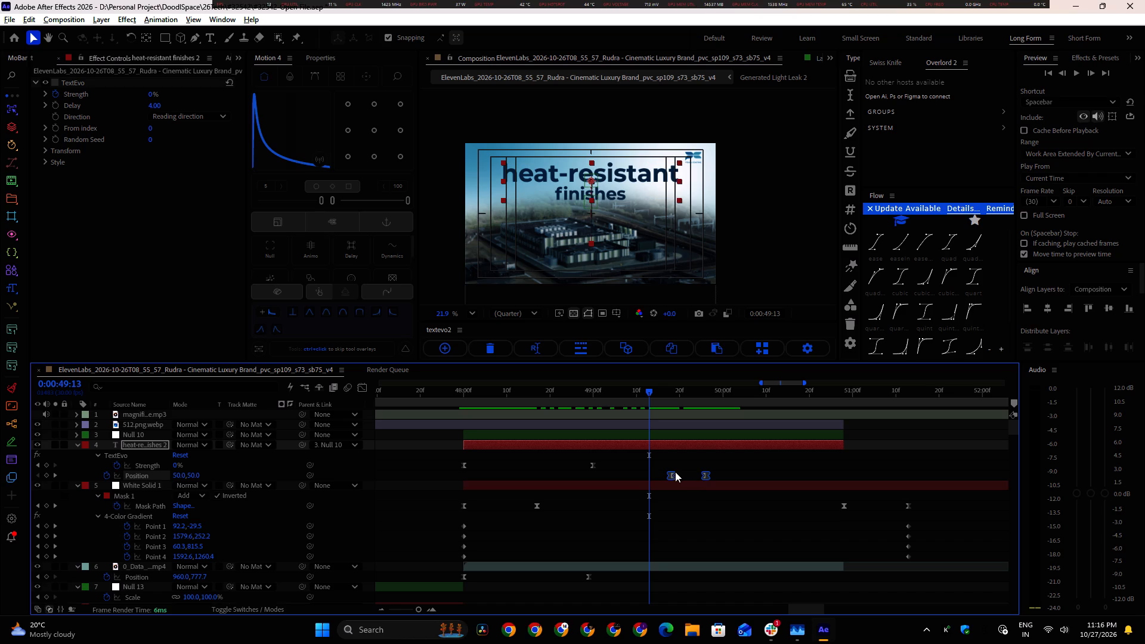
{"action": "left_click_drag", "start_coordinate": [705, 475], "coordinate": [877, 482]}
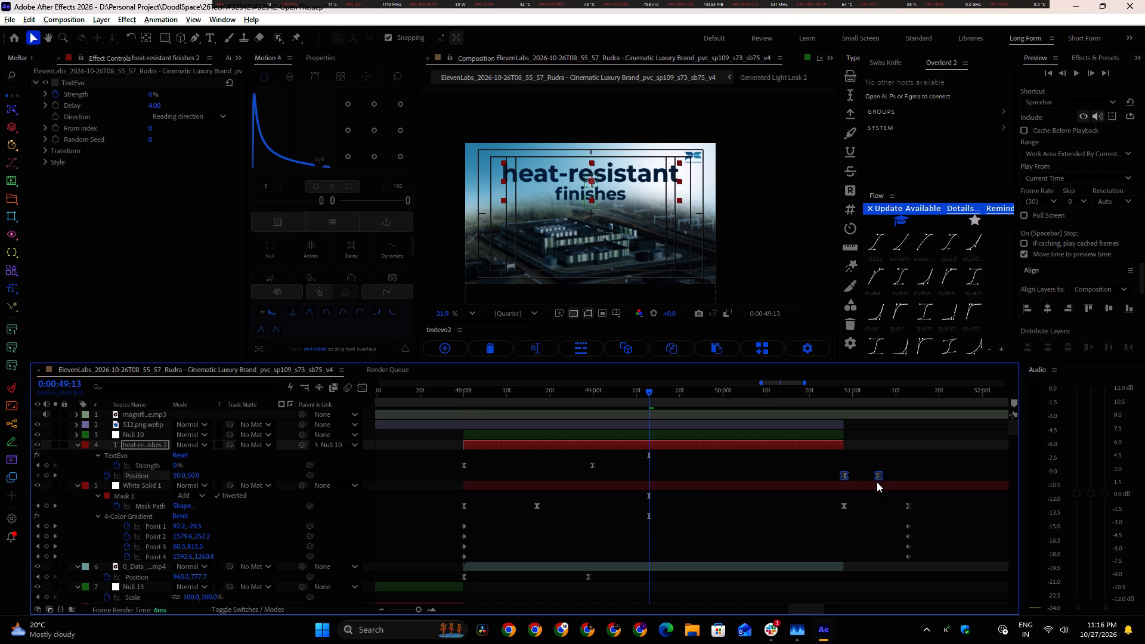
{"action": "left_click_drag", "start_coordinate": [877, 482], "coordinate": [875, 482]}
{"action": "left_click_drag", "start_coordinate": [841, 473], "coordinate": [847, 473]}
Extend the ends of Null 10 and the "heat-resistant finishes" title to about 0:00:51:14, and scrub the title's entrance.
{"action": "left_click", "coordinate": [838, 431]}
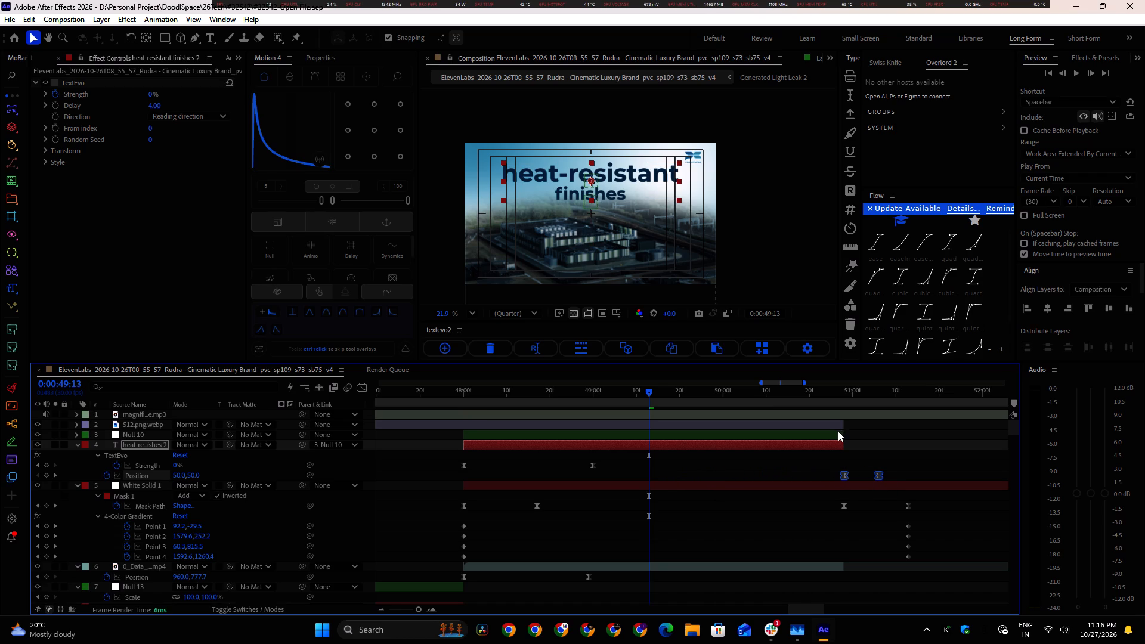
{"action": "left_click", "coordinate": [838, 444], "text": "shift"}
{"action": "left_click_drag", "start_coordinate": [843, 445], "coordinate": [914, 451]}
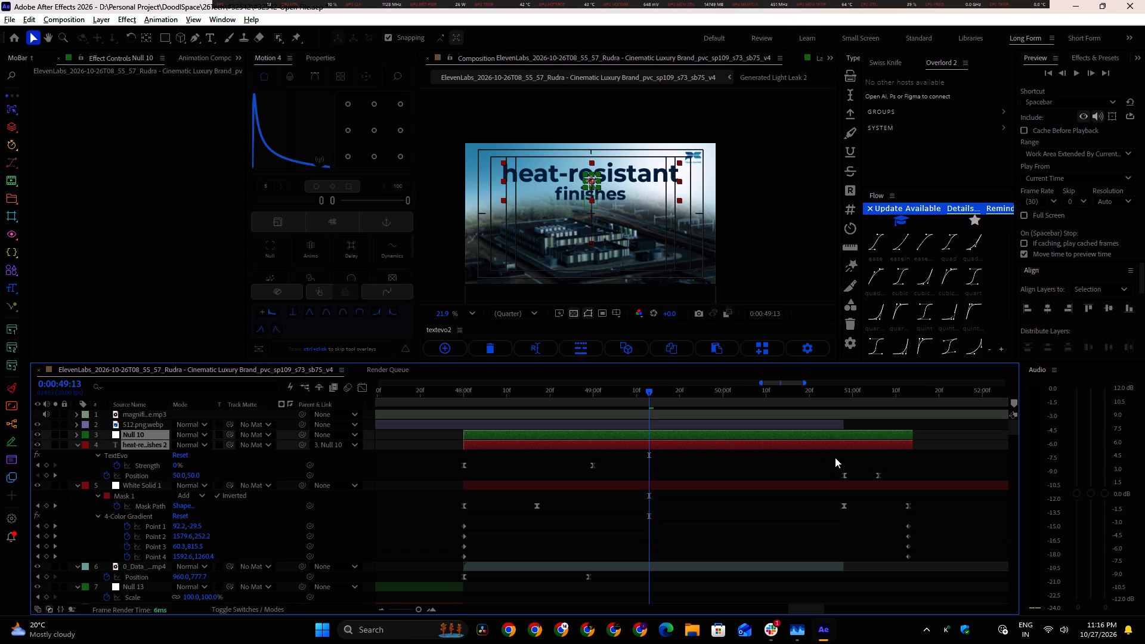
{"action": "left_click_drag", "start_coordinate": [646, 391], "coordinate": [561, 400]}
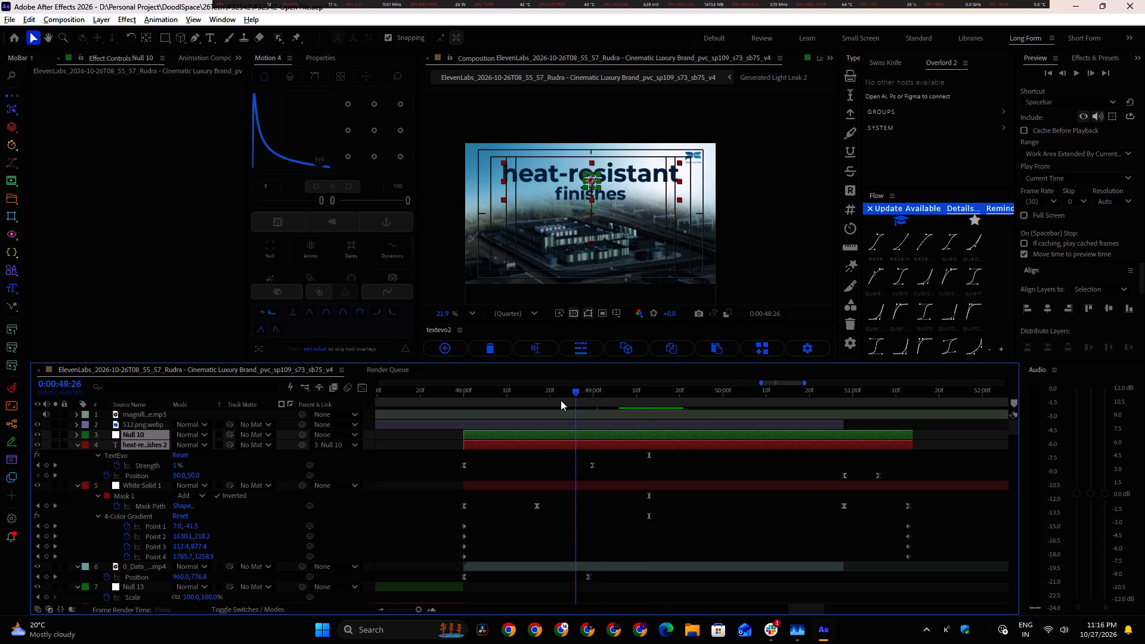
{"action": "left_click_drag", "start_coordinate": [561, 400], "coordinate": [595, 421]}
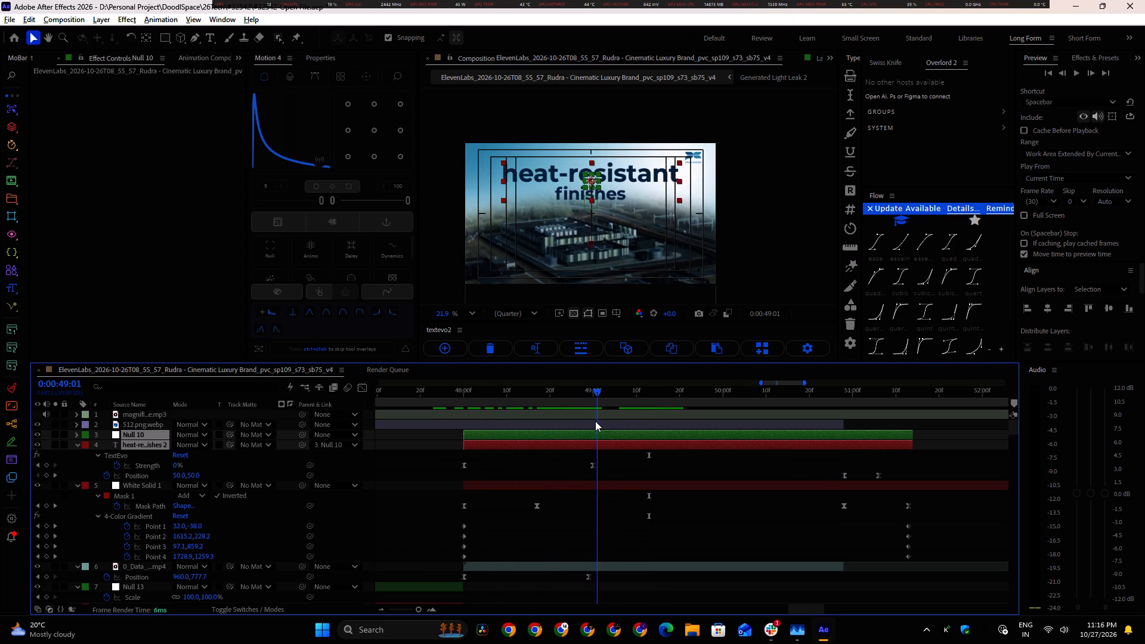
{"action": "left_click_drag", "start_coordinate": [595, 421], "coordinate": [608, 421]}
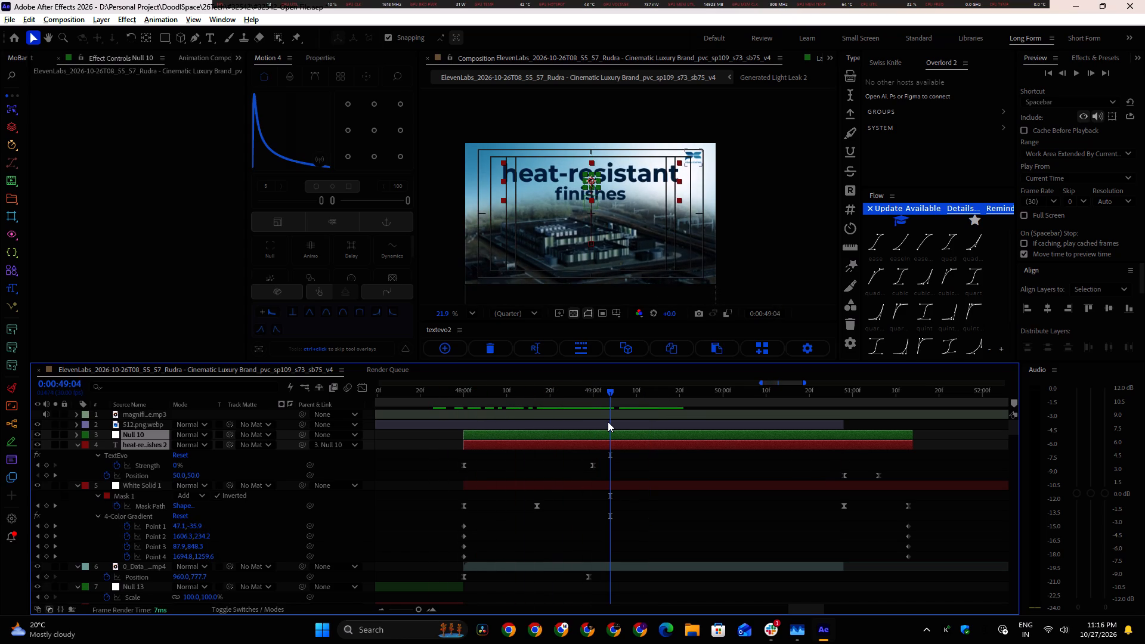
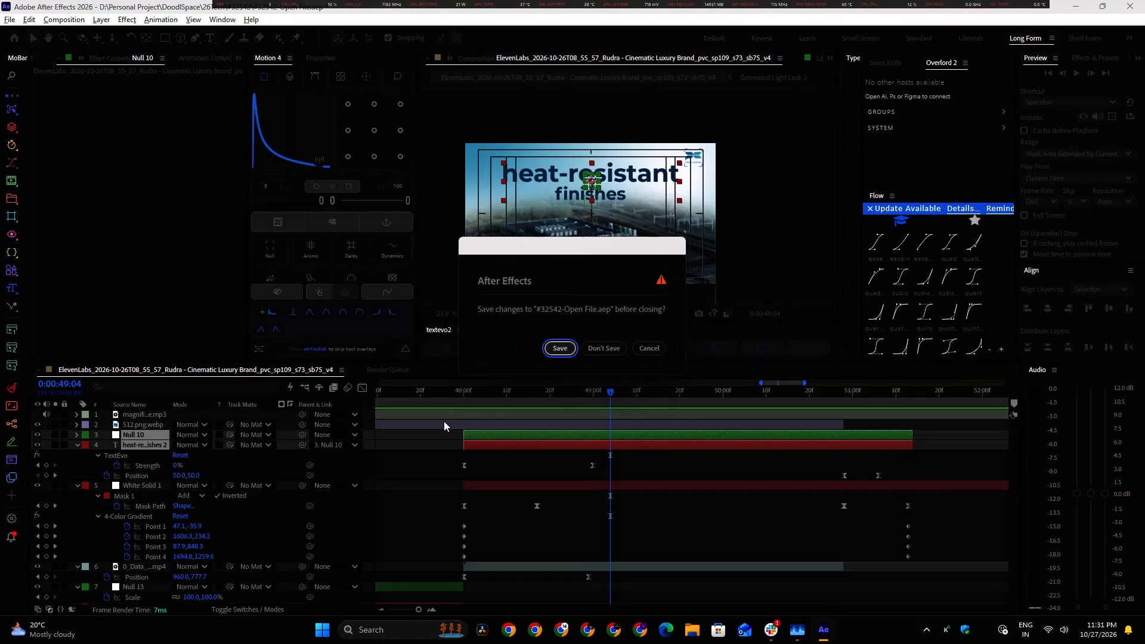
Save the changes to the project "#32542-Open File.aep" before closing it.
{"action": "left_click", "coordinate": [564, 346]}
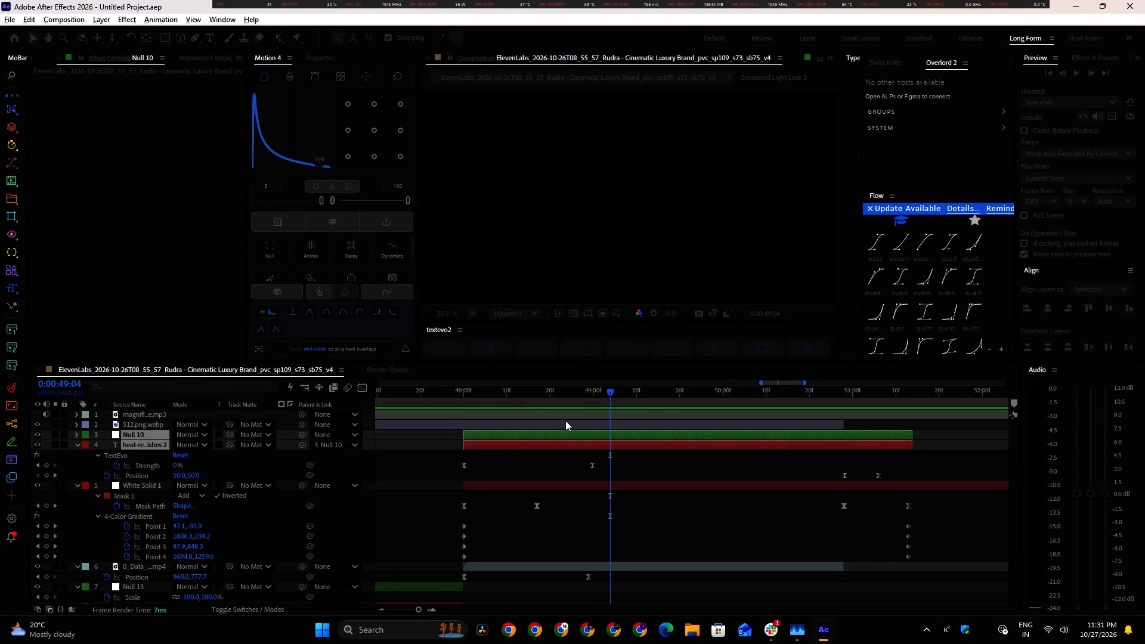